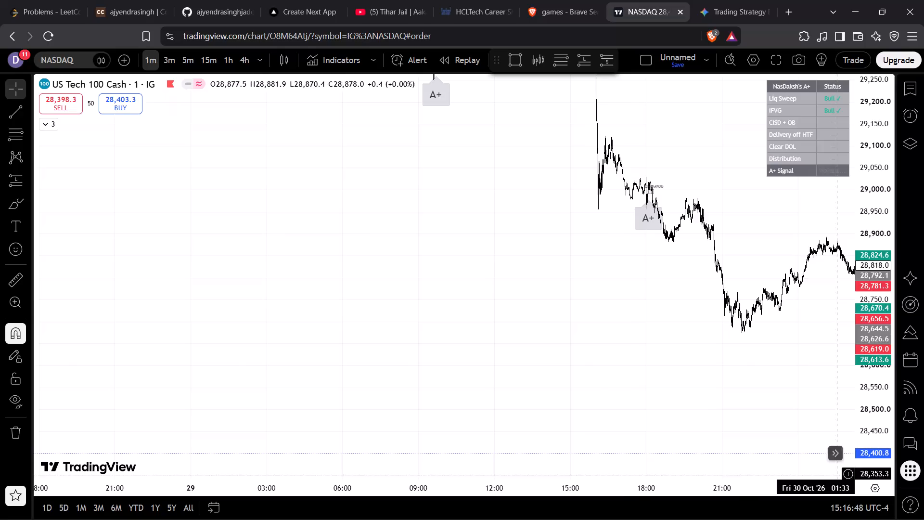
Review the 1-minute NASDAQ history back to its earliest available bars and examine the candles around the evening of 25 Oct.
{"action": "left_click_drag", "start_coordinate": [583, 240], "coordinate": [779, 490]}
{"action": "left_click_drag", "start_coordinate": [464, 351], "coordinate": [799, 484]}
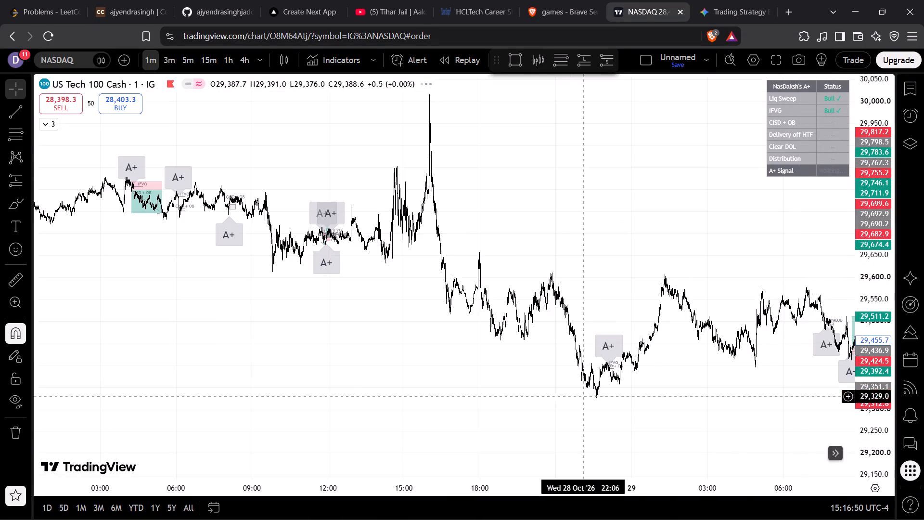
{"action": "left_click_drag", "start_coordinate": [359, 367], "coordinate": [789, 394]}
{"action": "left_click_drag", "start_coordinate": [385, 391], "coordinate": [731, 277]}
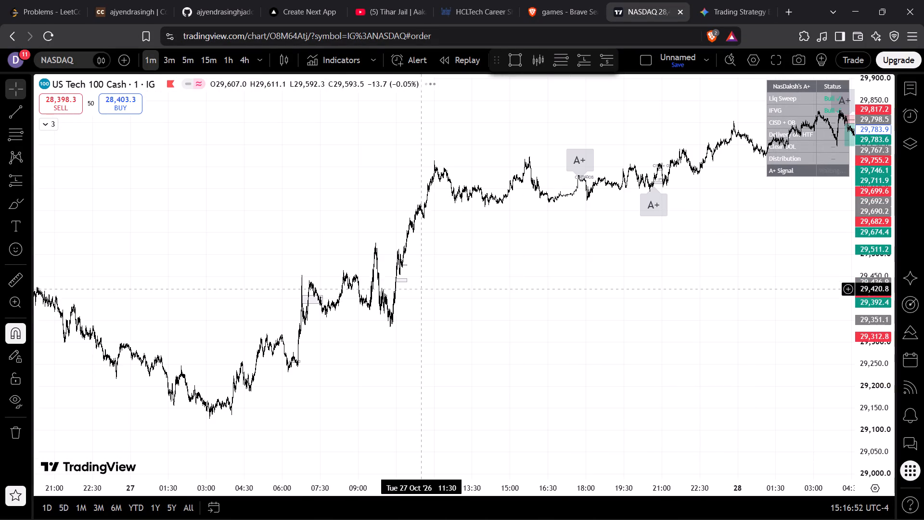
{"action": "left_click_drag", "start_coordinate": [421, 289], "coordinate": [768, 219]}
{"action": "left_click_drag", "start_coordinate": [410, 250], "coordinate": [721, 141]}
{"action": "left_click_drag", "start_coordinate": [388, 335], "coordinate": [752, 189]}
{"action": "left_click_drag", "start_coordinate": [401, 231], "coordinate": [433, 220]}
{"action": "scroll", "coordinate": [390, 314], "scroll_direction": "up", "scroll_amount": 5, "text": "ctrl"}
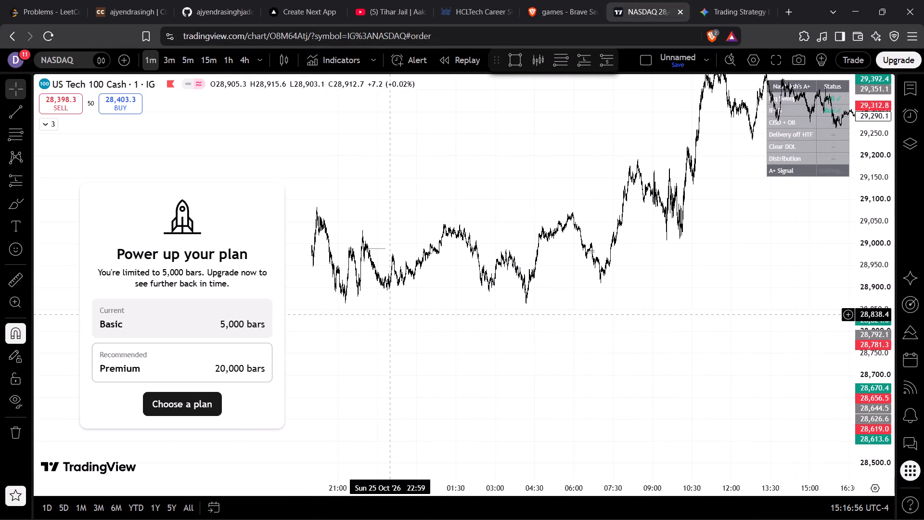
{"action": "scroll", "coordinate": [390, 314], "scroll_direction": "up", "scroll_amount": 4, "text": "ctrl"}
{"action": "left_click_drag", "start_coordinate": [324, 330], "coordinate": [437, 321]}
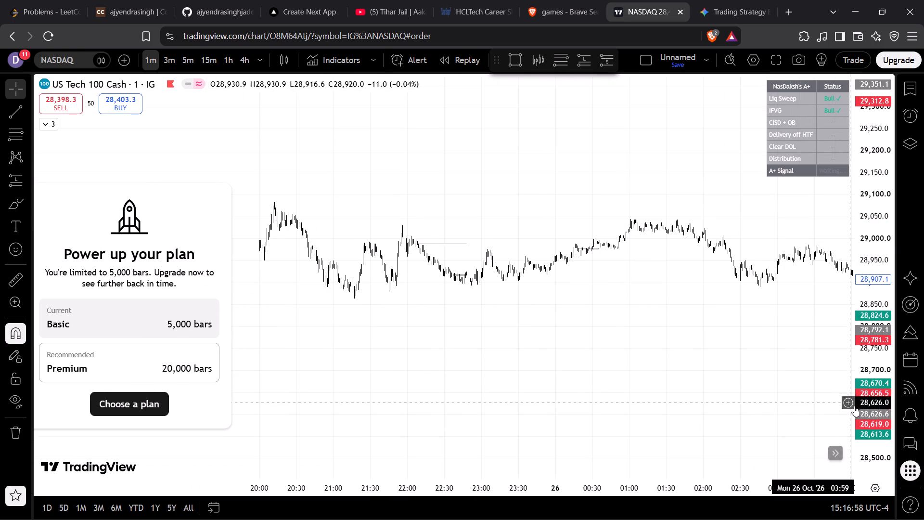
{"action": "left_click_drag", "start_coordinate": [880, 427], "coordinate": [860, 133]}
{"action": "left_click_drag", "start_coordinate": [872, 385], "coordinate": [879, 195]}
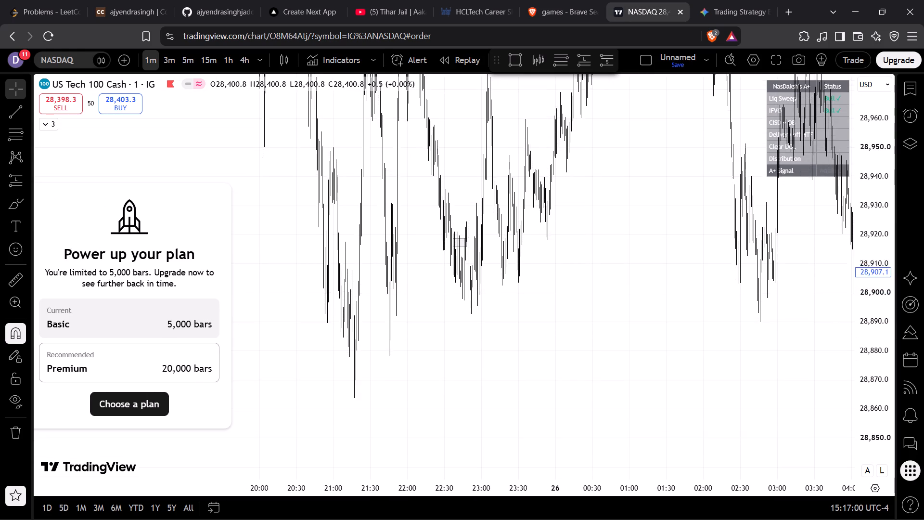
{"action": "scroll", "coordinate": [570, 286], "scroll_direction": "up", "scroll_amount": 6, "text": "ctrl"}
{"action": "left_click_drag", "start_coordinate": [539, 282], "coordinate": [679, 415]}
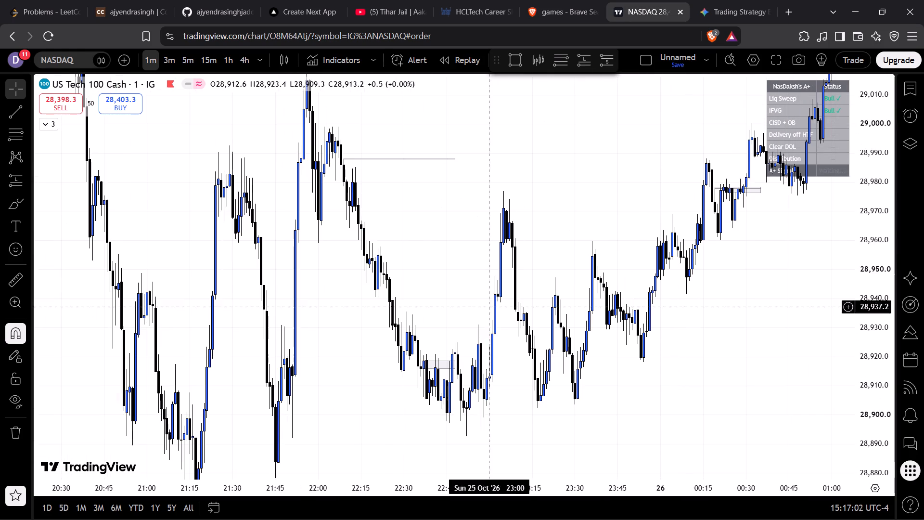
{"action": "left_click_drag", "start_coordinate": [372, 212], "coordinate": [399, 258]}
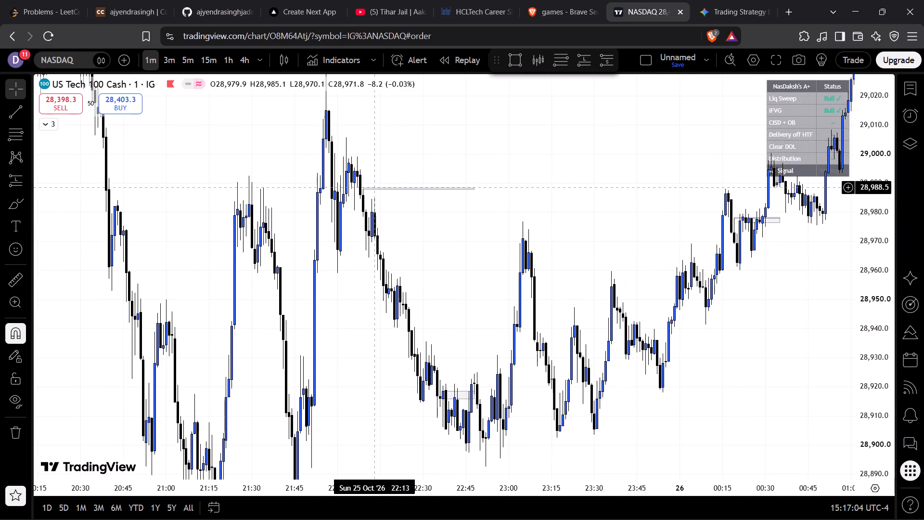
Review the NasDaksh's A+ indicator's input, style and visibility settings, then close them without changes.
{"action": "left_click", "coordinate": [49, 125]}
{"action": "left_click", "coordinate": [131, 153]}
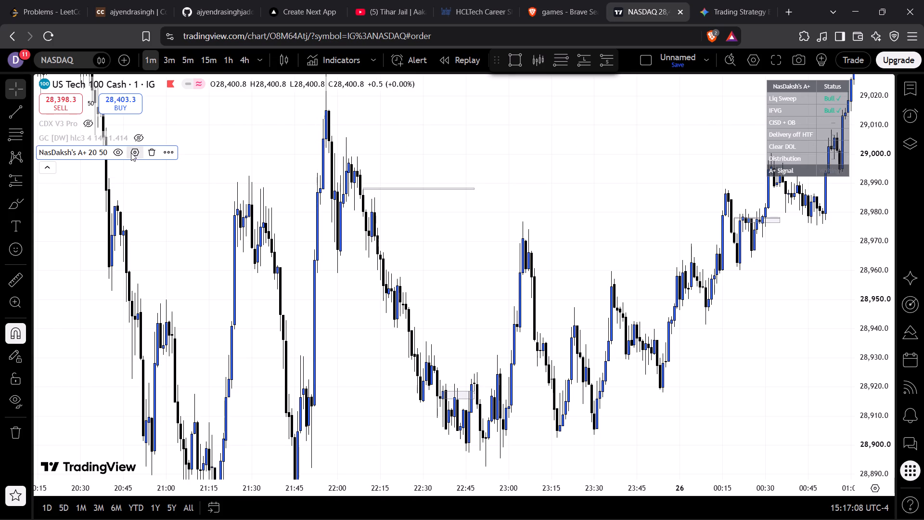
{"action": "left_click", "coordinate": [408, 240]}
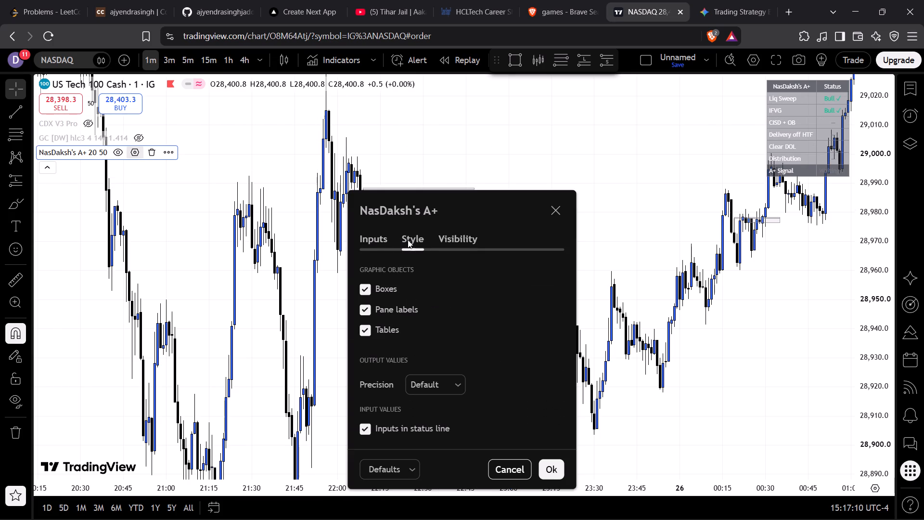
{"action": "left_click", "coordinate": [376, 240]}
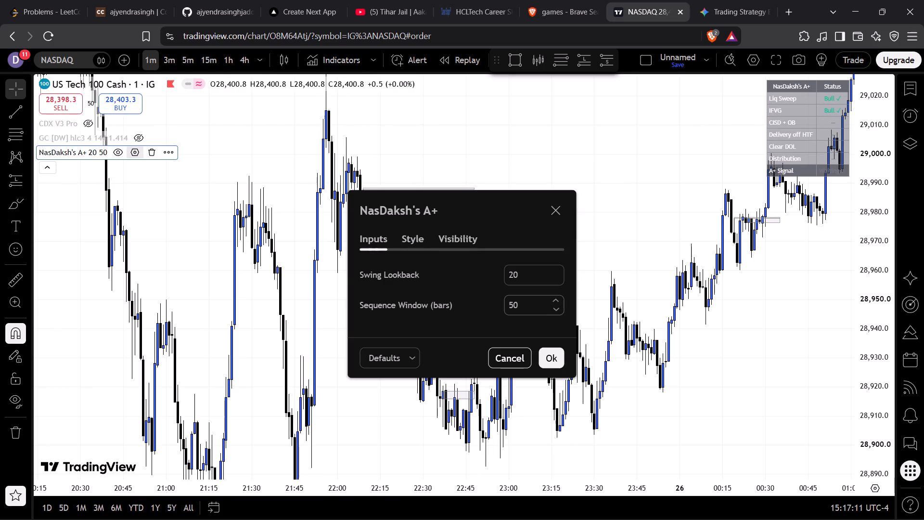
{"action": "left_click_drag", "start_coordinate": [534, 308], "coordinate": [499, 308]}
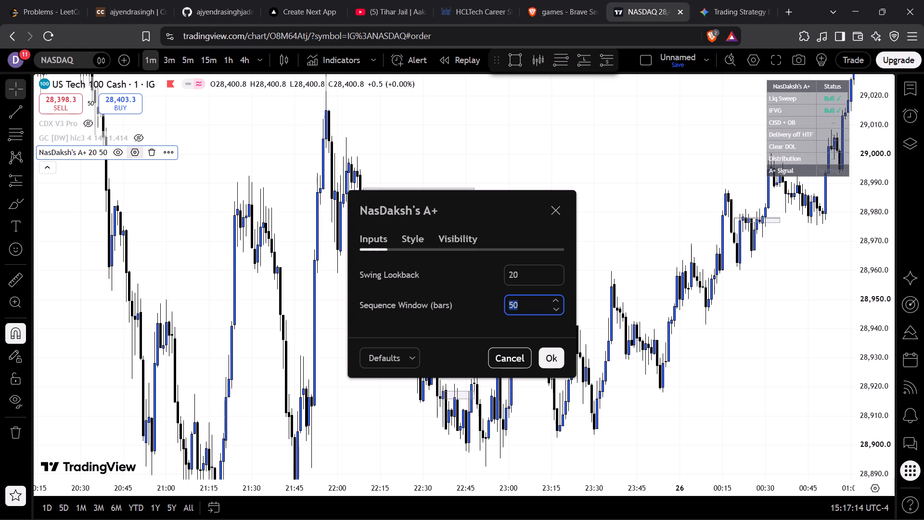
{"action": "left_click", "coordinate": [484, 271]}
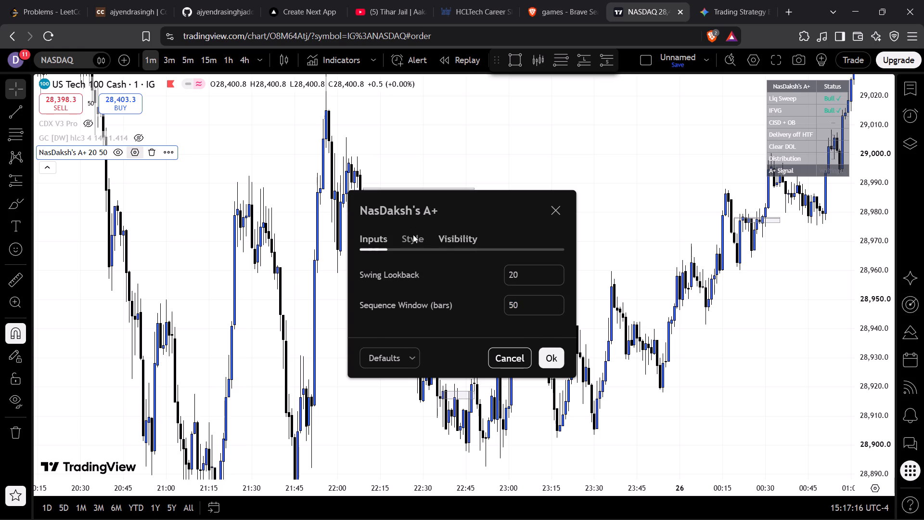
{"action": "left_click", "coordinate": [413, 234]}
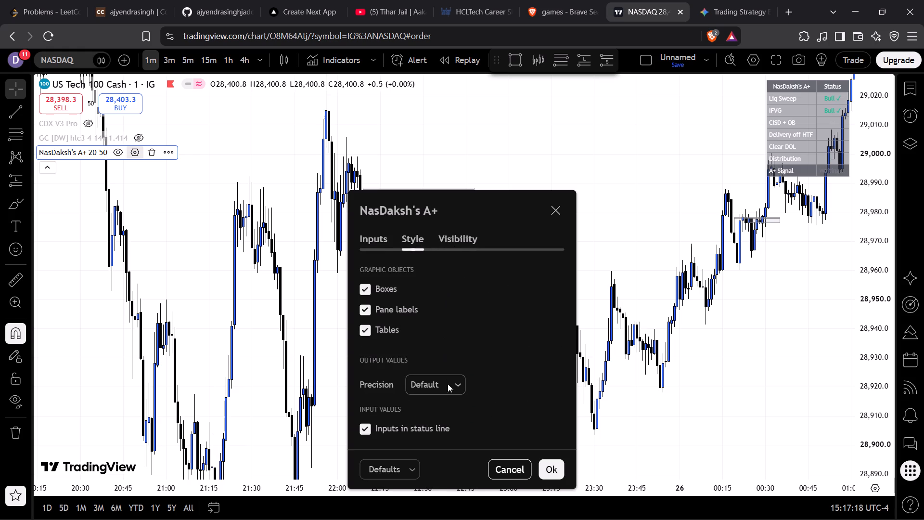
{"action": "left_click", "coordinate": [462, 247]}
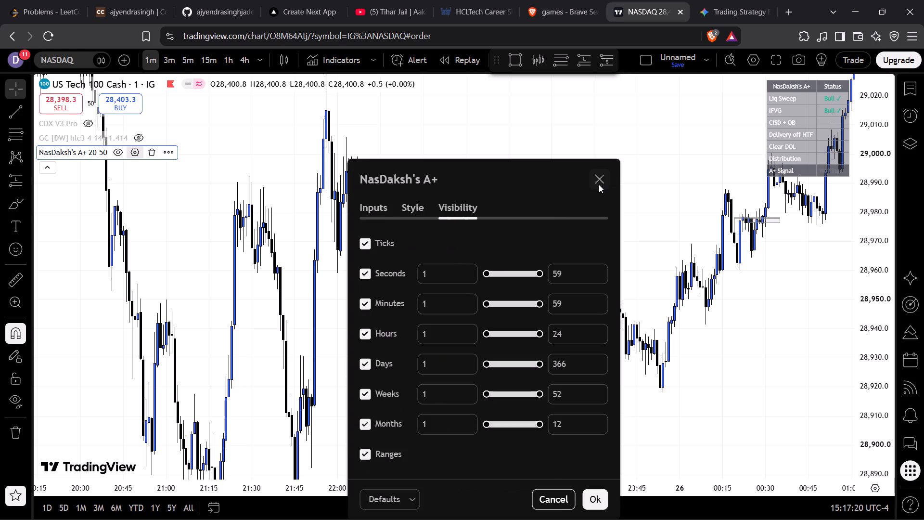
{"action": "left_click", "coordinate": [603, 180]}
Examine the 1-minute candles and indicator boxes through 26 Oct, from about 01:00 to the early afternoon.
{"action": "left_click_drag", "start_coordinate": [621, 232], "coordinate": [224, 263]}
{"action": "left_click_drag", "start_coordinate": [599, 195], "coordinate": [389, 192]}
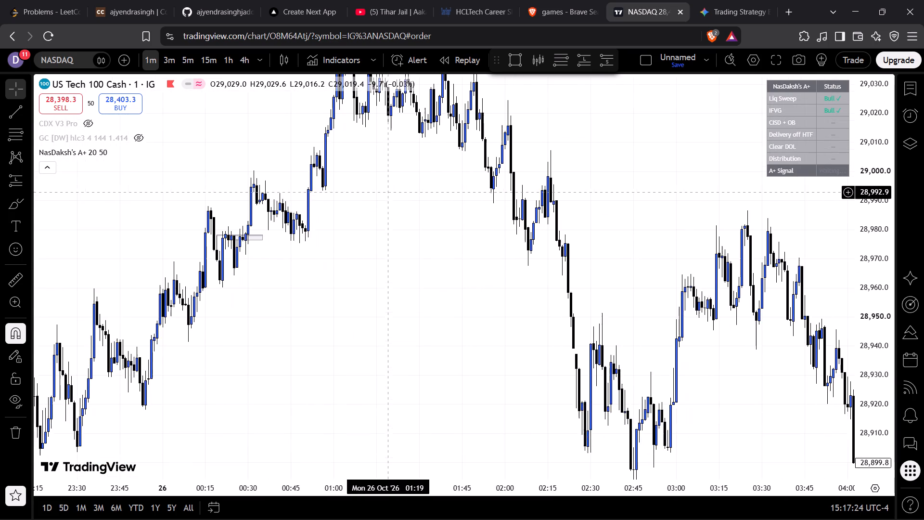
{"action": "left_click_drag", "start_coordinate": [557, 309], "coordinate": [284, 296]}
{"action": "left_click_drag", "start_coordinate": [620, 389], "coordinate": [359, 277]}
{"action": "left_click_drag", "start_coordinate": [584, 158], "coordinate": [437, 404]}
{"action": "left_click_drag", "start_coordinate": [526, 287], "coordinate": [308, 371]}
{"action": "left_click_drag", "start_coordinate": [572, 351], "coordinate": [447, 288]}
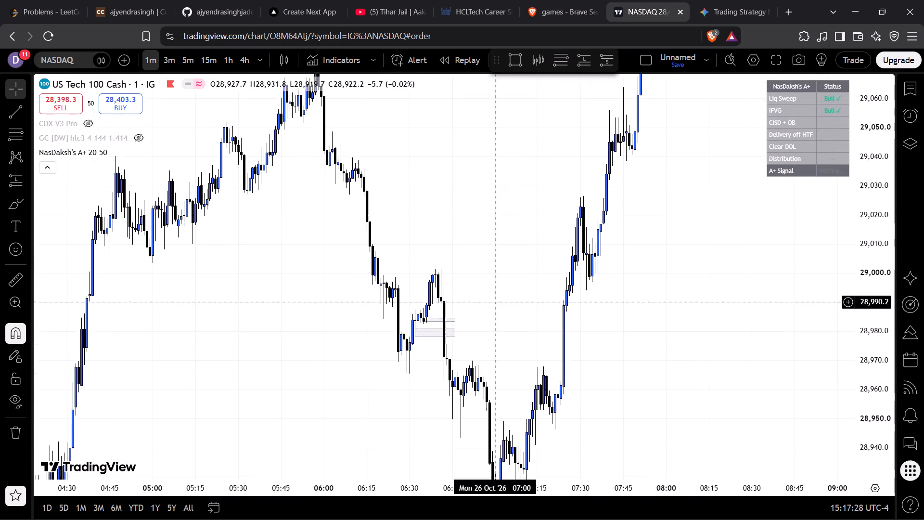
{"action": "left_click_drag", "start_coordinate": [447, 288], "coordinate": [394, 303]}
{"action": "left_click_drag", "start_coordinate": [652, 212], "coordinate": [446, 441]}
{"action": "left_click_drag", "start_coordinate": [590, 334], "coordinate": [493, 514]}
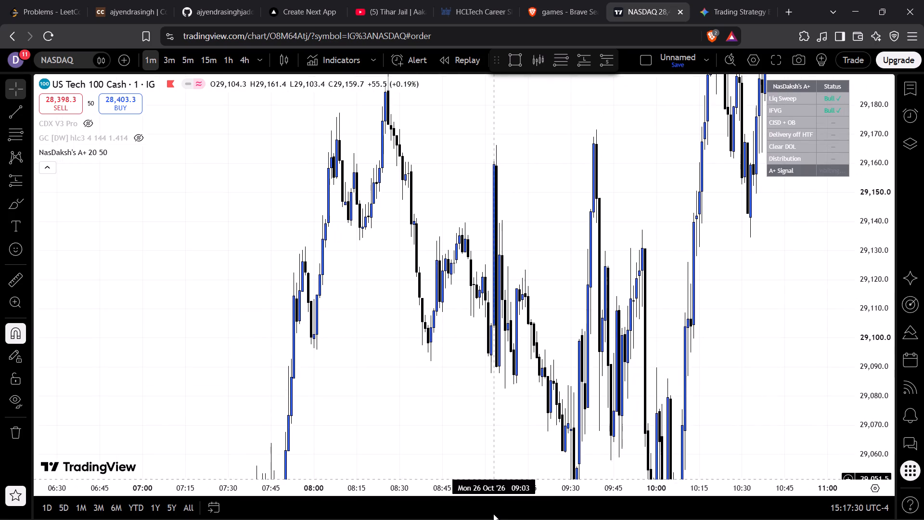
{"action": "left_click_drag", "start_coordinate": [851, 183], "coordinate": [860, 182]}
{"action": "left_click_drag", "start_coordinate": [860, 182], "coordinate": [833, 389]}
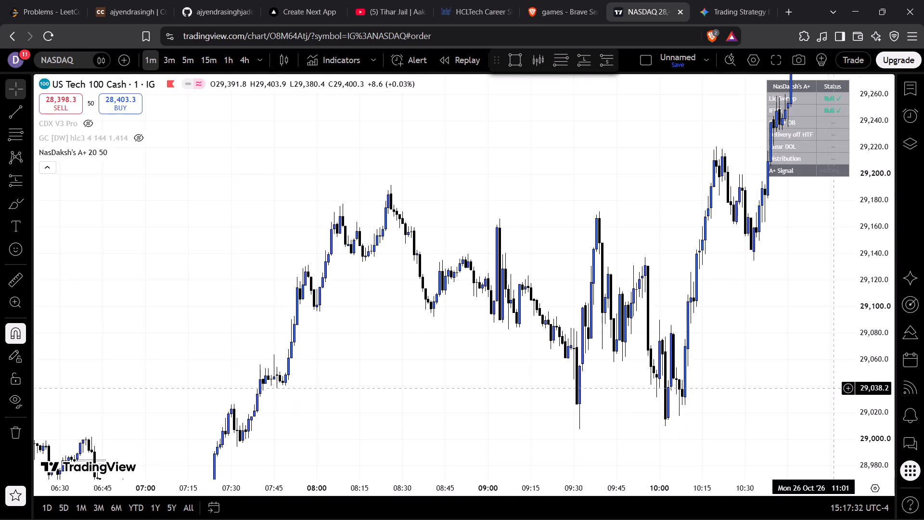
{"action": "left_click_drag", "start_coordinate": [786, 340], "coordinate": [239, 416]}
{"action": "left_click_drag", "start_coordinate": [559, 196], "coordinate": [321, 441]}
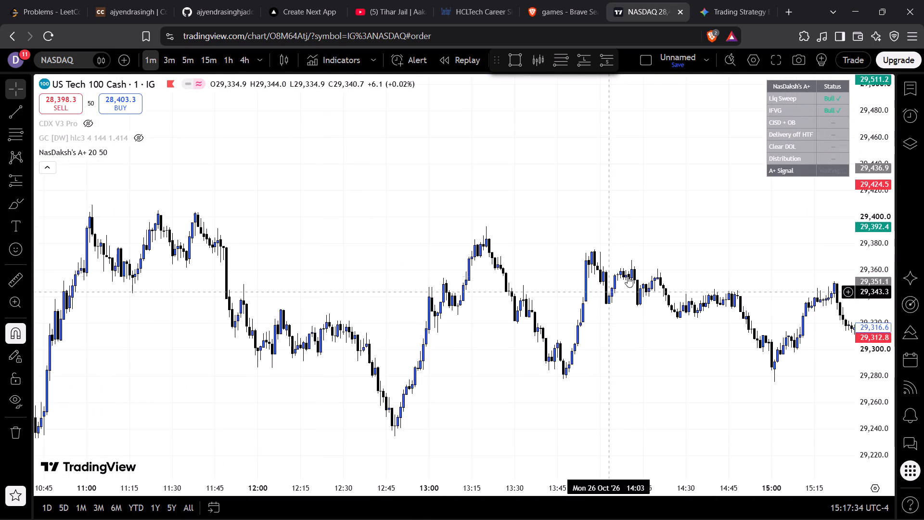
Examine the 1-minute price action from the afternoon of 26 Oct to the early morning of 27 Oct.
{"action": "left_click_drag", "start_coordinate": [628, 276], "coordinate": [190, 312]}
{"action": "left_click_drag", "start_coordinate": [693, 229], "coordinate": [386, 147]}
{"action": "left_click_drag", "start_coordinate": [580, 299], "coordinate": [133, 240]}
{"action": "left_click_drag", "start_coordinate": [509, 304], "coordinate": [485, 310]}
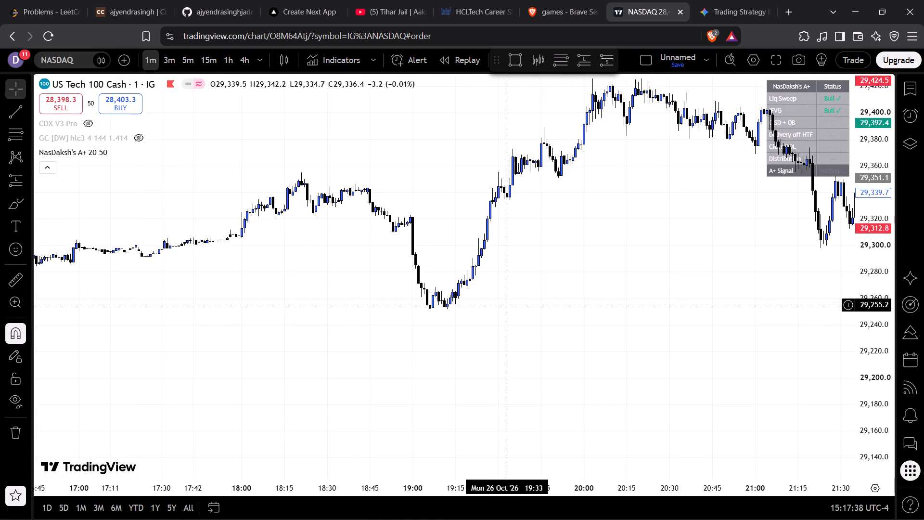
{"action": "left_click_drag", "start_coordinate": [485, 310], "coordinate": [53, 418]}
{"action": "left_click_drag", "start_coordinate": [533, 387], "coordinate": [130, 299]}
{"action": "left_click_drag", "start_coordinate": [479, 296], "coordinate": [438, 281]}
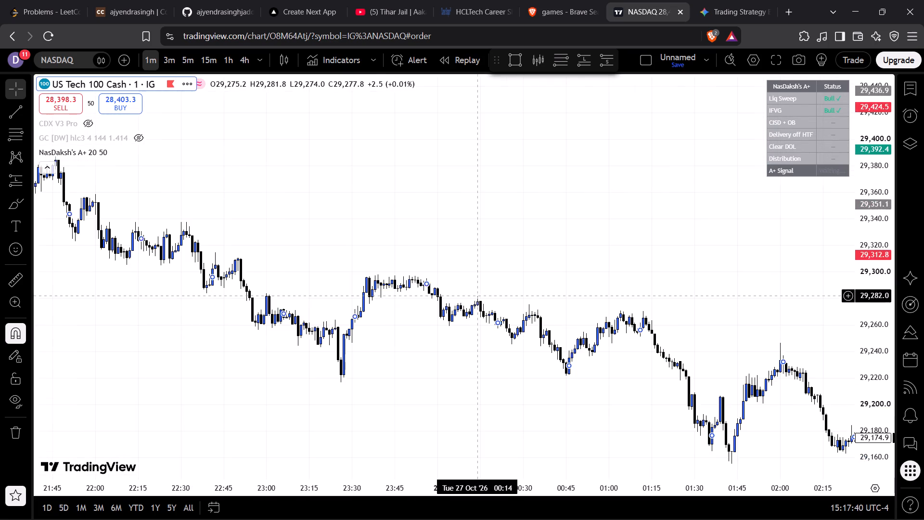
{"action": "left_click_drag", "start_coordinate": [438, 281], "coordinate": [85, 179]}
{"action": "left_click_drag", "start_coordinate": [487, 206], "coordinate": [82, 204]}
{"action": "left_click_drag", "start_coordinate": [575, 214], "coordinate": [175, 308]}
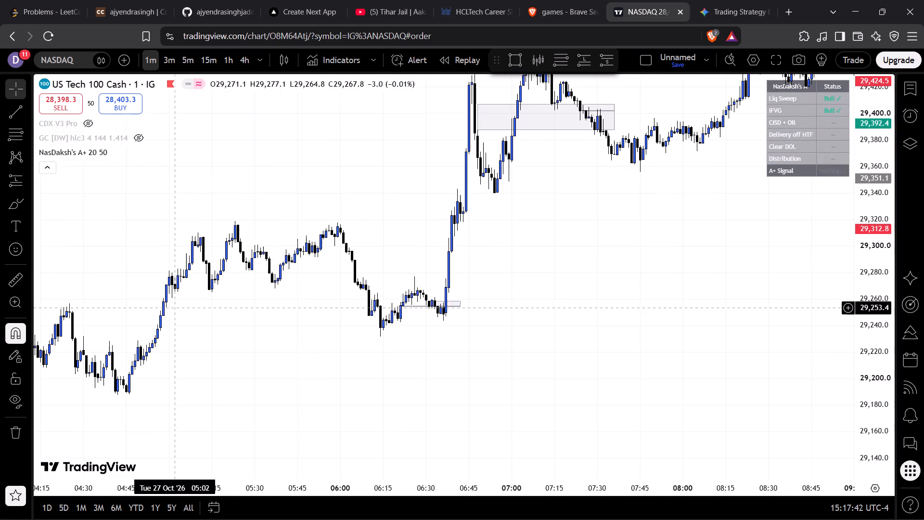
Examine the 27 Oct price action and indicator boxes from about 06:00 up to the A+ label near 17:45.
{"action": "left_click_drag", "start_coordinate": [532, 260], "coordinate": [297, 421]}
{"action": "left_click_drag", "start_coordinate": [336, 373], "coordinate": [300, 370]}
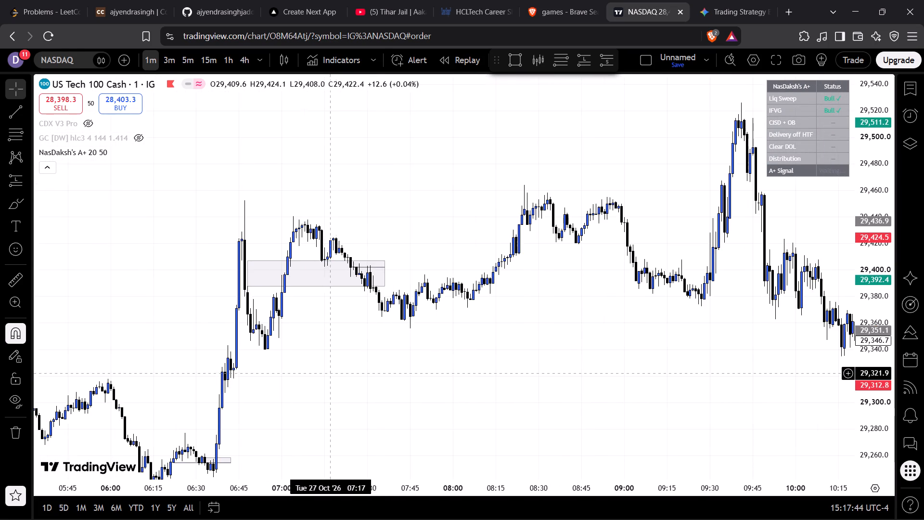
{"action": "left_click_drag", "start_coordinate": [300, 370], "coordinate": [245, 363]}
{"action": "left_click_drag", "start_coordinate": [574, 326], "coordinate": [224, 391]}
{"action": "left_click_drag", "start_coordinate": [568, 283], "coordinate": [299, 463]}
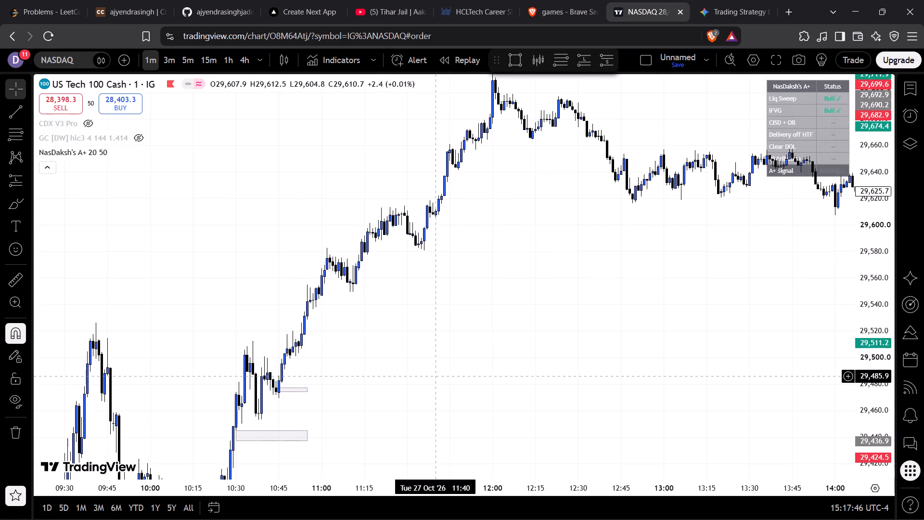
{"action": "left_click_drag", "start_coordinate": [480, 364], "coordinate": [318, 380]}
{"action": "left_click_drag", "start_coordinate": [653, 267], "coordinate": [271, 432]}
{"action": "left_click_drag", "start_coordinate": [622, 346], "coordinate": [167, 224]}
{"action": "left_click_drag", "start_coordinate": [582, 281], "coordinate": [511, 321]}
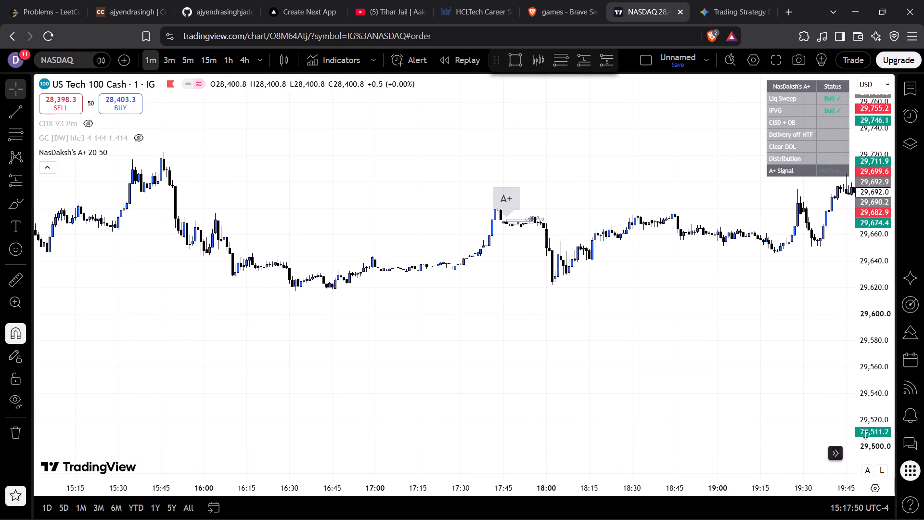
Inspect the A+ labels and their boxes near 17:45 and 20:40 on 27 Oct in closer detail.
{"action": "left_click_drag", "start_coordinate": [865, 434], "coordinate": [890, 61]}
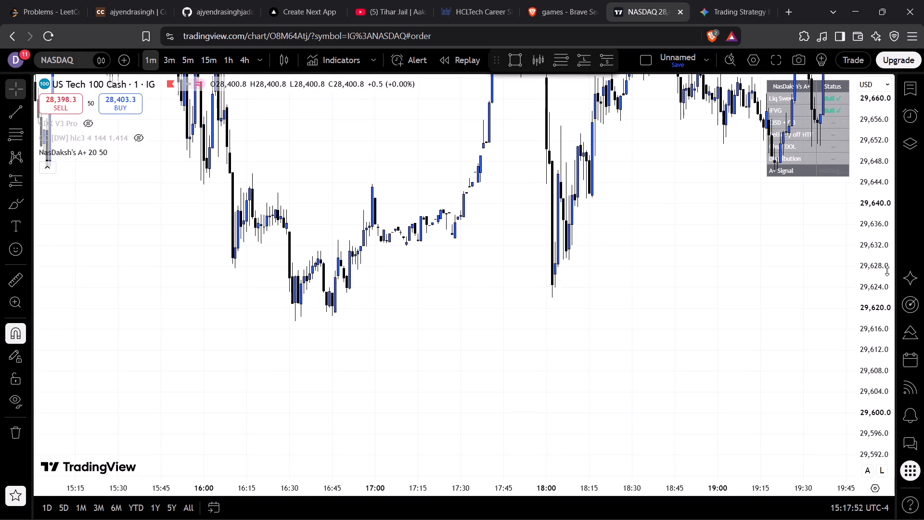
{"action": "left_click_drag", "start_coordinate": [771, 293], "coordinate": [636, 511]}
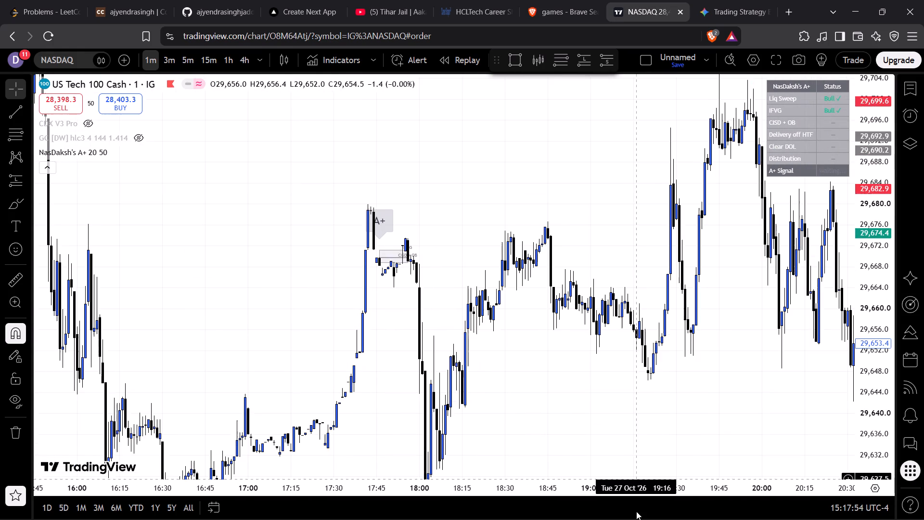
{"action": "left_click_drag", "start_coordinate": [708, 321], "coordinate": [576, 293]}
{"action": "left_click_drag", "start_coordinate": [646, 306], "coordinate": [377, 312]}
{"action": "left_click_drag", "start_coordinate": [592, 350], "coordinate": [522, 403]}
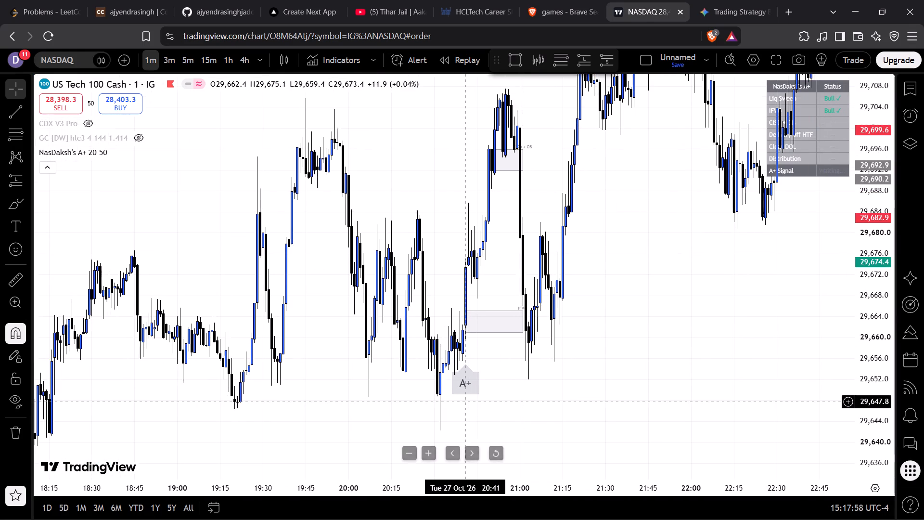
{"action": "scroll", "coordinate": [466, 401], "scroll_direction": "up", "scroll_amount": 1, "text": "ctrl"}
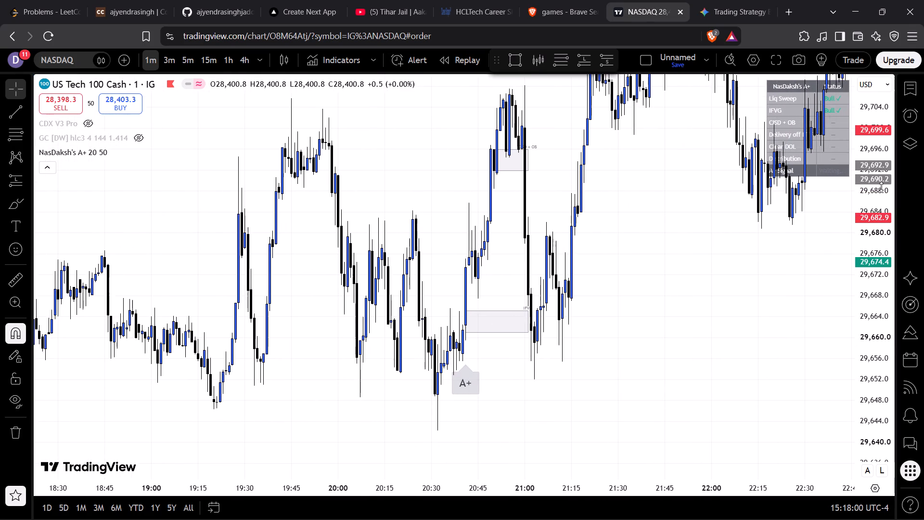
{"action": "left_click_drag", "start_coordinate": [881, 187], "coordinate": [860, 332]}
{"action": "left_click_drag", "start_coordinate": [659, 300], "coordinate": [636, 318]}
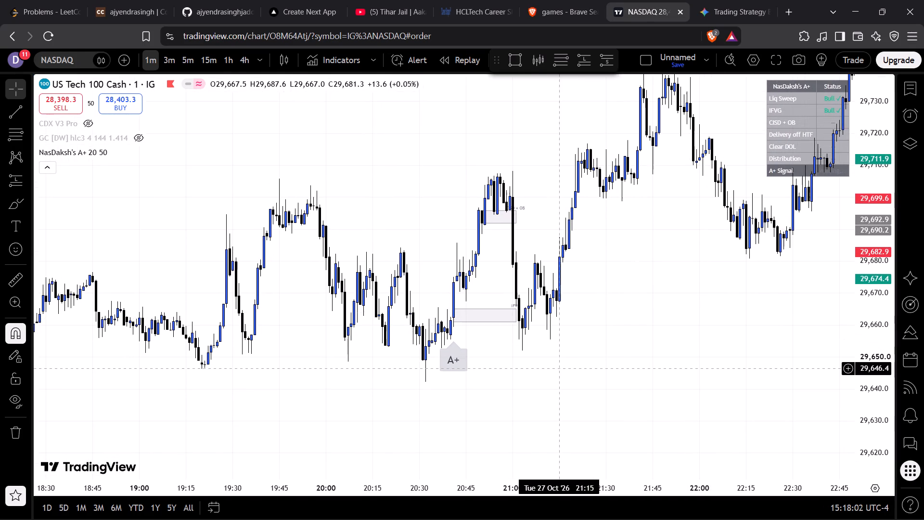
{"action": "scroll", "coordinate": [558, 368], "scroll_direction": "down", "scroll_amount": 2}
{"action": "scroll", "coordinate": [558, 368], "scroll_direction": "up", "scroll_amount": 1}
Examine the candles from late 27 Oct up to the A+ label and short position drawn near 04:15 on 28 Oct.
{"action": "left_click_drag", "start_coordinate": [626, 321], "coordinate": [409, 366]}
{"action": "left_click_drag", "start_coordinate": [566, 330], "coordinate": [426, 403]}
{"action": "left_click_drag", "start_coordinate": [594, 313], "coordinate": [523, 339]}
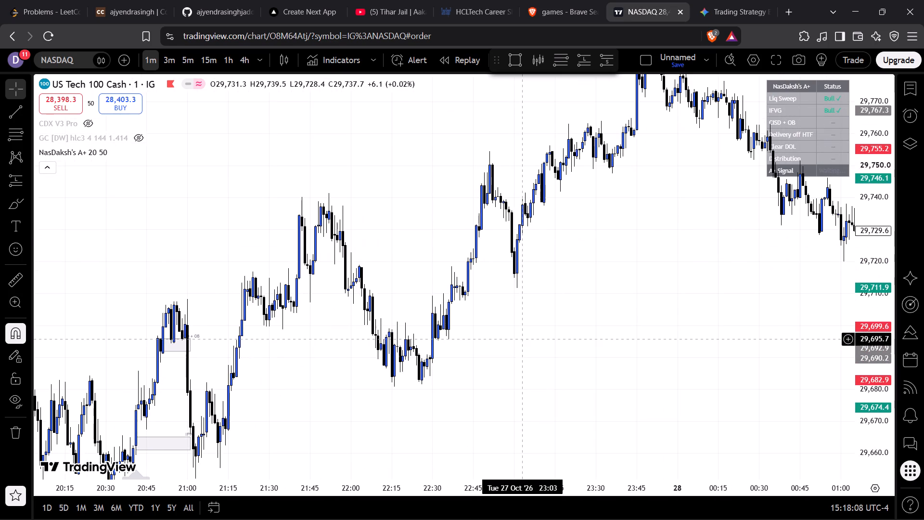
{"action": "left_click_drag", "start_coordinate": [599, 303], "coordinate": [381, 498]}
{"action": "left_click_drag", "start_coordinate": [553, 420], "coordinate": [355, 408]}
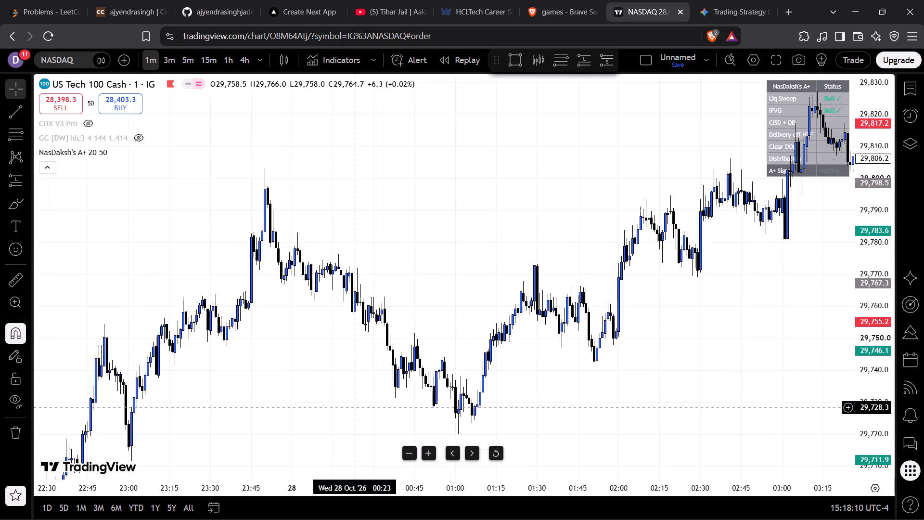
{"action": "left_click_drag", "start_coordinate": [548, 308], "coordinate": [322, 306]}
{"action": "left_click_drag", "start_coordinate": [503, 263], "coordinate": [398, 339]}
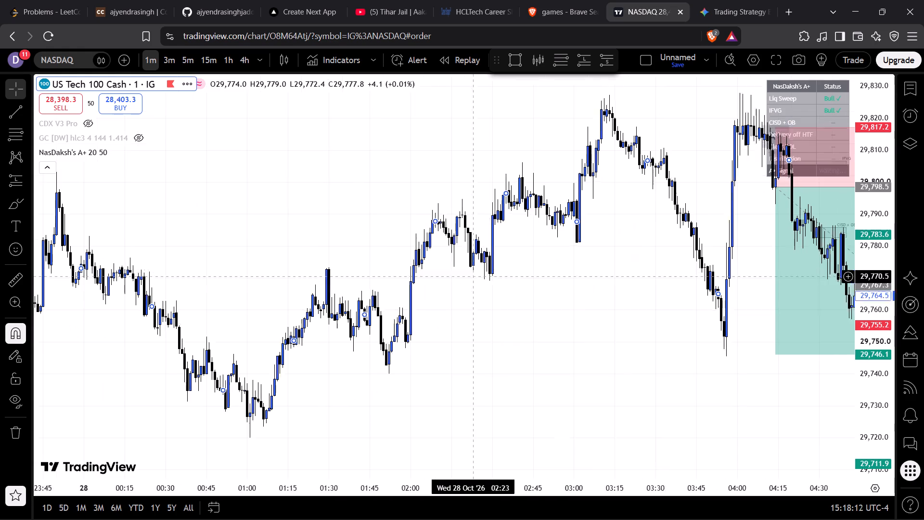
{"action": "left_click_drag", "start_coordinate": [398, 339], "coordinate": [393, 345]}
{"action": "left_click_drag", "start_coordinate": [548, 346], "coordinate": [410, 369]}
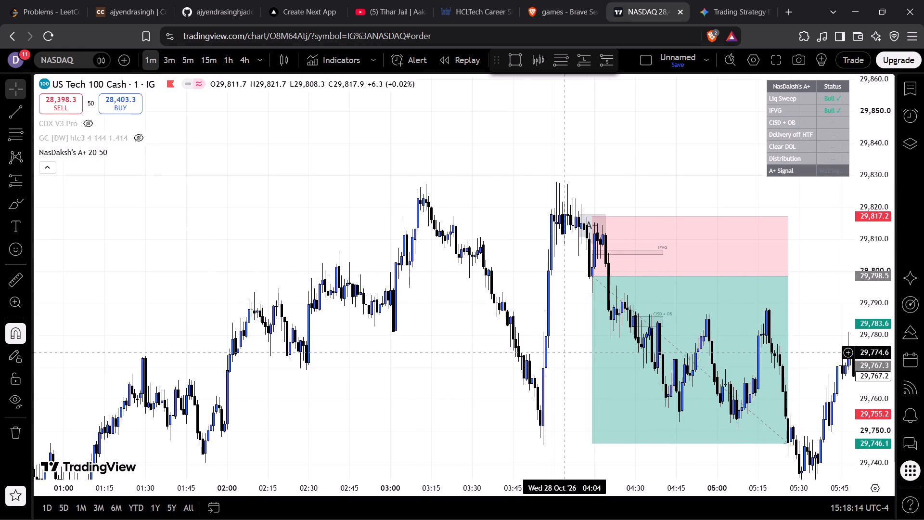
{"action": "left_click_drag", "start_coordinate": [564, 352], "coordinate": [527, 345]}
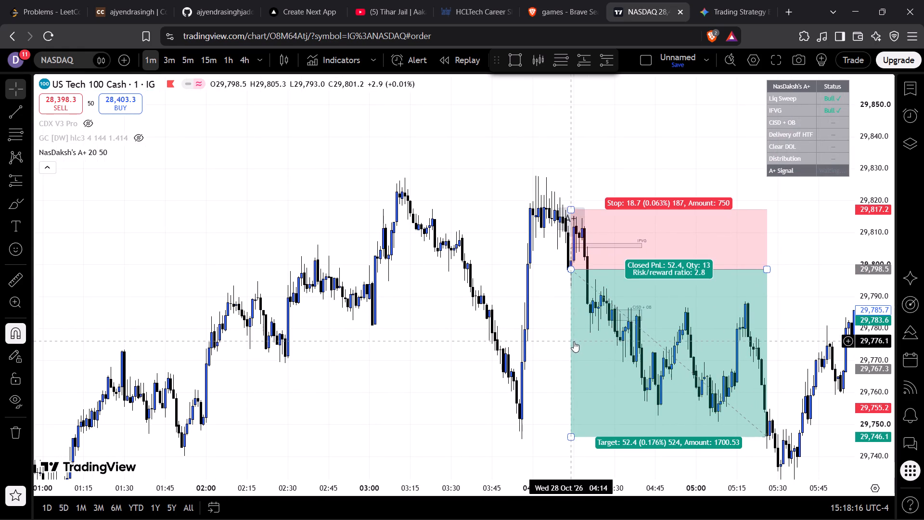
Lower the target of the short position starting at 04:14 on 28 Oct to about 29,745.6.
{"action": "left_click_drag", "start_coordinate": [644, 179], "coordinate": [574, 161]}
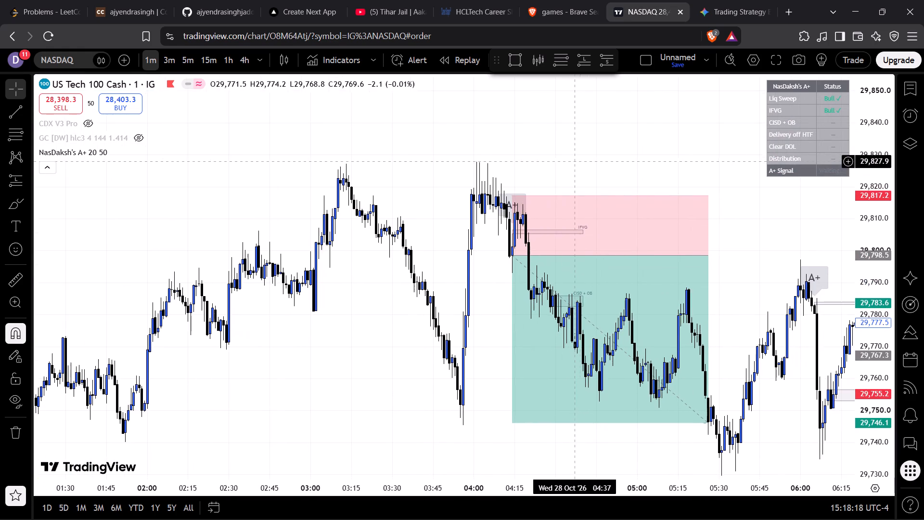
{"action": "left_click_drag", "start_coordinate": [513, 423], "coordinate": [520, 425]}
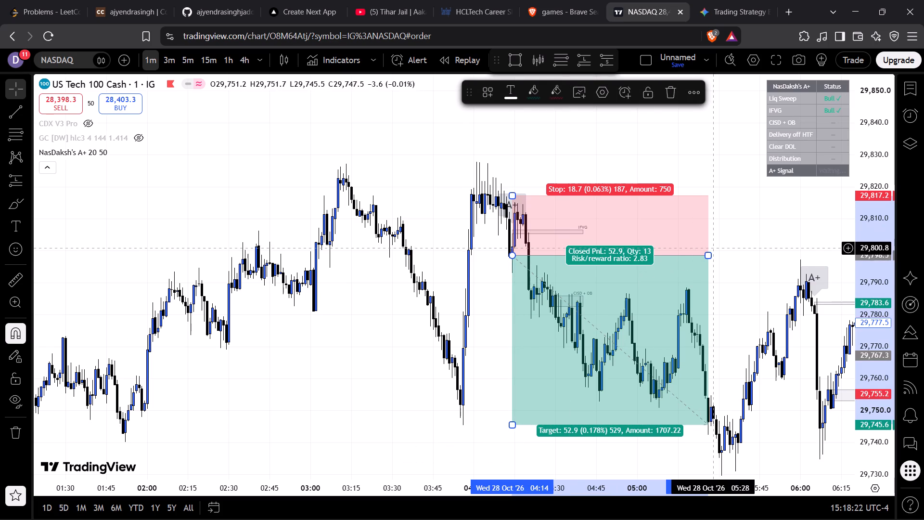
Examine the 28 Oct price action from the 04:14 short position past the 06:00 A+ label to about 08:00.
{"action": "left_click_drag", "start_coordinate": [721, 262], "coordinate": [706, 254]}
{"action": "scroll", "coordinate": [706, 254], "scroll_direction": "up", "scroll_amount": 3, "text": "ctrl"}
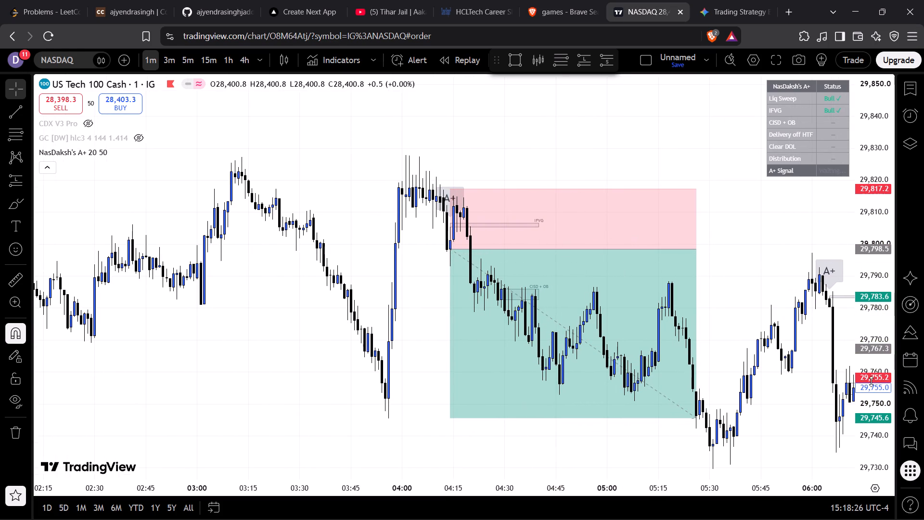
{"action": "left_click_drag", "start_coordinate": [871, 381], "coordinate": [865, 321]}
{"action": "scroll", "coordinate": [719, 277], "scroll_direction": "up", "scroll_amount": 3, "text": "ctrl"}
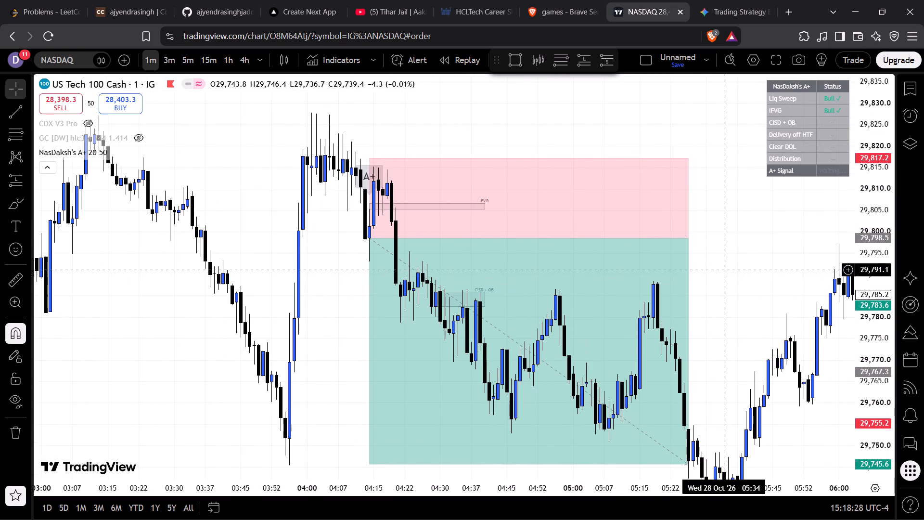
{"action": "left_click_drag", "start_coordinate": [732, 255], "coordinate": [722, 253]}
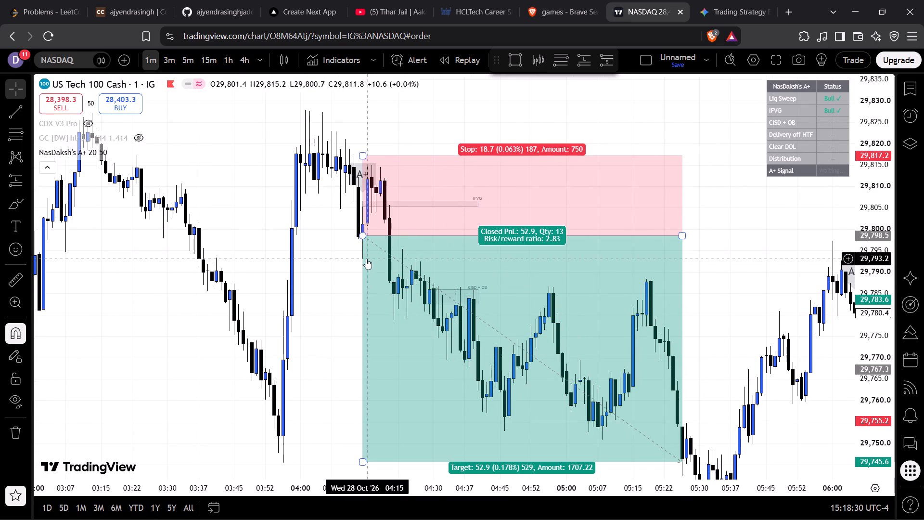
{"action": "left_click_drag", "start_coordinate": [768, 253], "coordinate": [427, 179]}
{"action": "left_click_drag", "start_coordinate": [721, 326], "coordinate": [646, 351]}
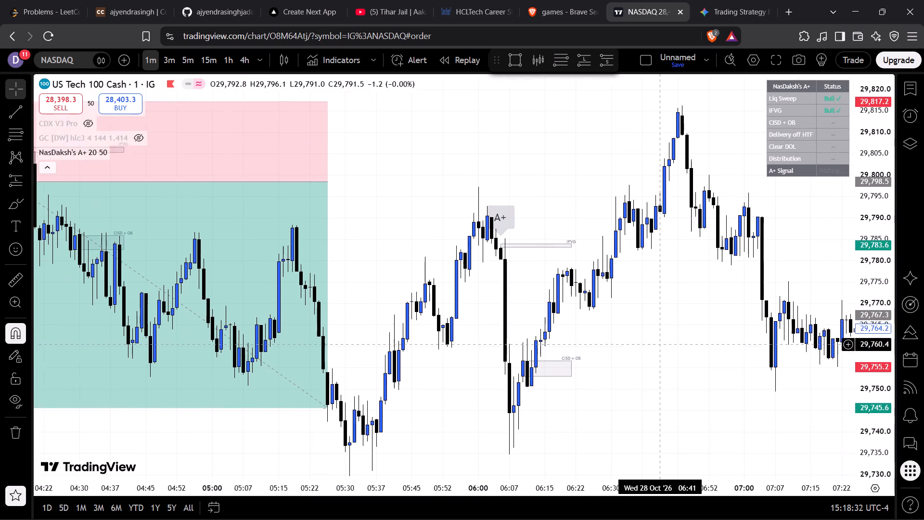
{"action": "scroll", "coordinate": [633, 336], "scroll_direction": "up", "scroll_amount": 1, "text": "ctrl"}
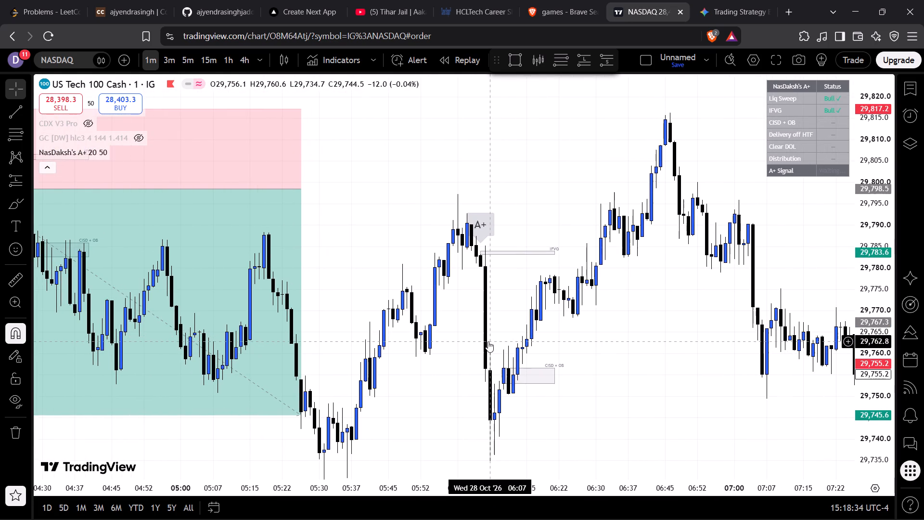
{"action": "left_click_drag", "start_coordinate": [646, 354], "coordinate": [419, 393]}
{"action": "left_click_drag", "start_coordinate": [570, 384], "coordinate": [278, 329]}
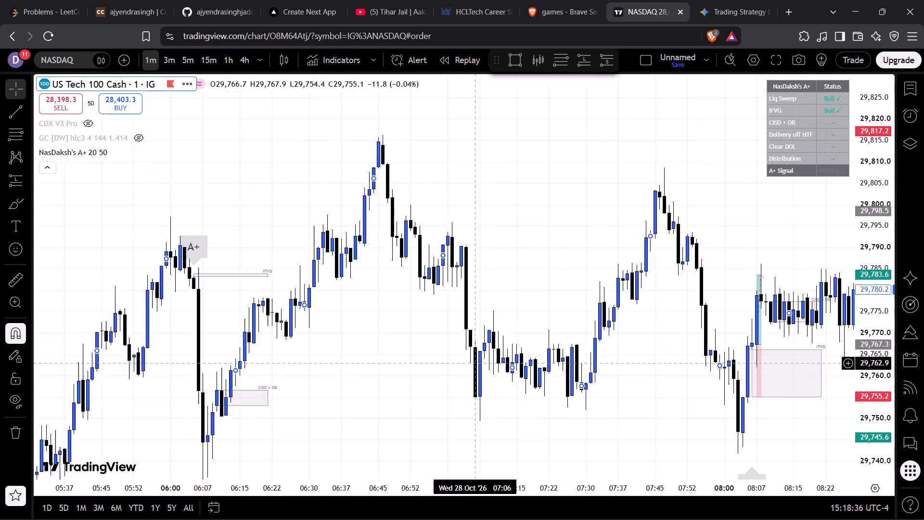
{"action": "left_click_drag", "start_coordinate": [278, 329], "coordinate": [241, 311]}
Raise the target of the long position at 08:07 on 28 Oct to about 29,793.6.
{"action": "left_click", "coordinate": [540, 342]}
{"action": "left_click_drag", "start_coordinate": [540, 342], "coordinate": [460, 328]}
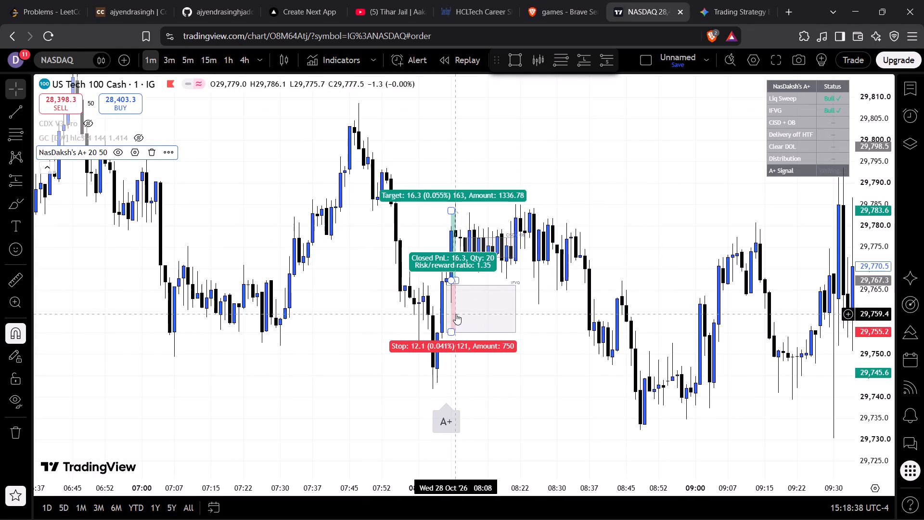
{"action": "left_click_drag", "start_coordinate": [451, 214], "coordinate": [461, 175]}
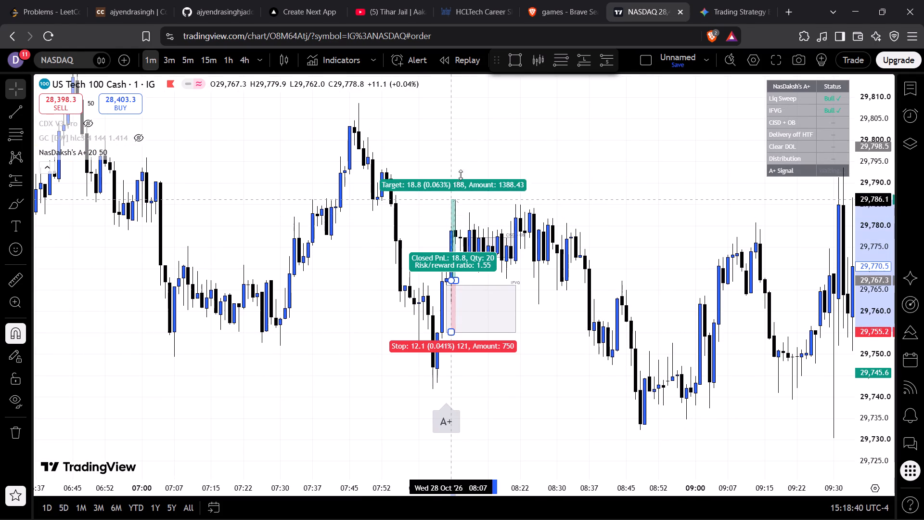
{"action": "left_click_drag", "start_coordinate": [461, 175], "coordinate": [473, 167]}
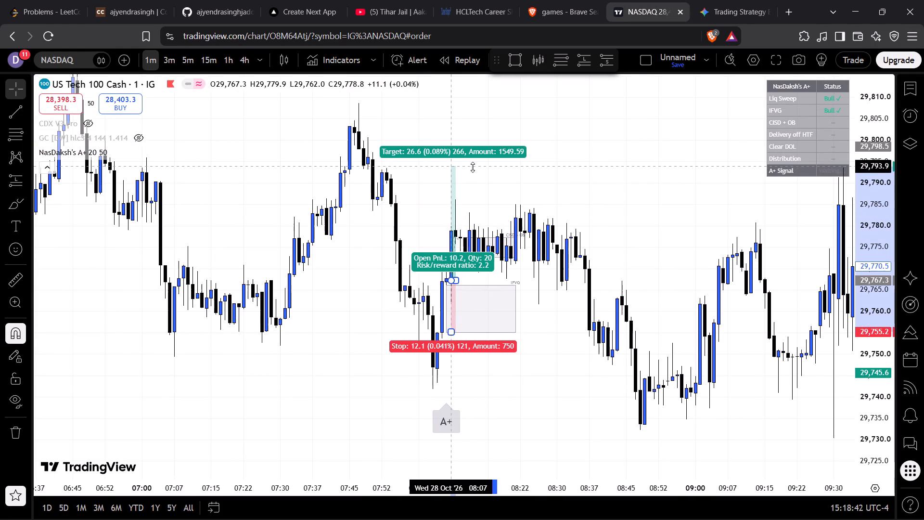
{"action": "left_click_drag", "start_coordinate": [473, 167], "coordinate": [475, 193]}
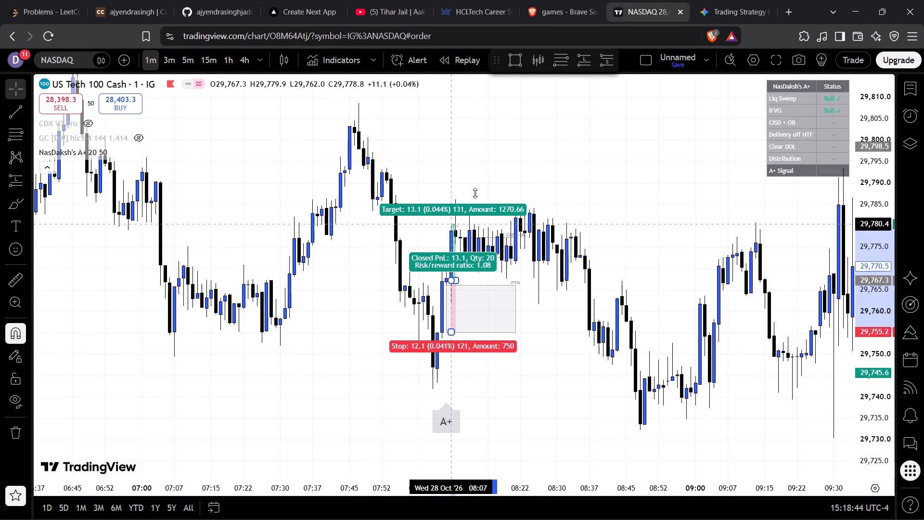
{"action": "left_click_drag", "start_coordinate": [475, 193], "coordinate": [493, 168]}
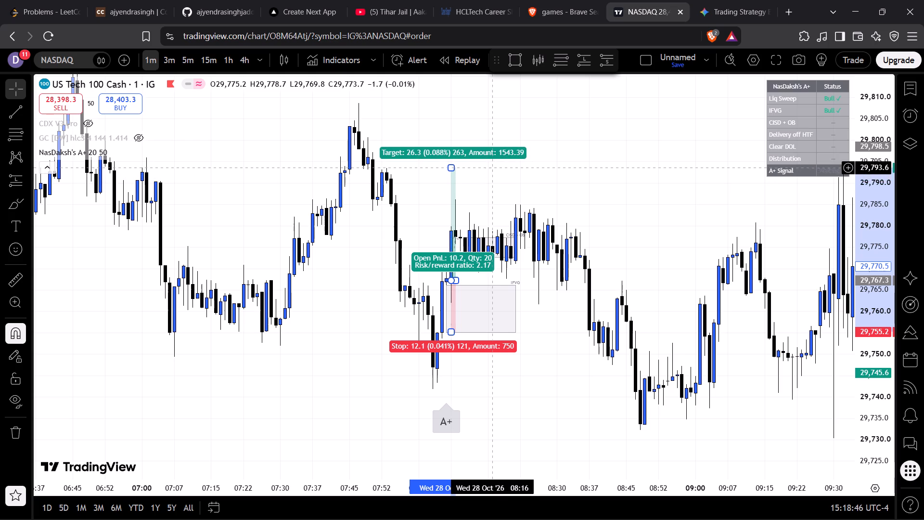
Examine the 28 Oct candles and indicator boxes between the 04:14 short position and 09:45, focusing on the A+ label near 08:05.
{"action": "scroll", "coordinate": [474, 224], "scroll_direction": "up", "scroll_amount": 4, "text": "ctrl"}
{"action": "left_click_drag", "start_coordinate": [536, 416], "coordinate": [498, 456]}
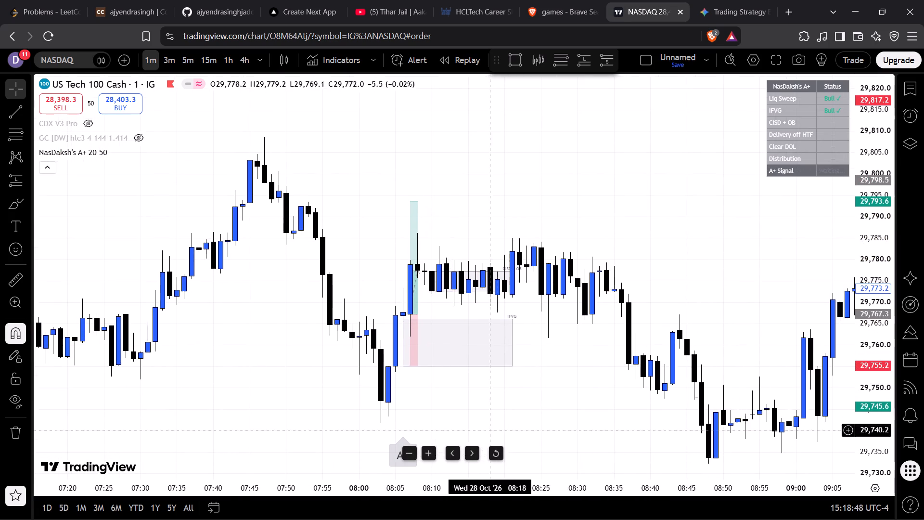
{"action": "scroll", "coordinate": [474, 384], "scroll_direction": "down", "scroll_amount": 5}
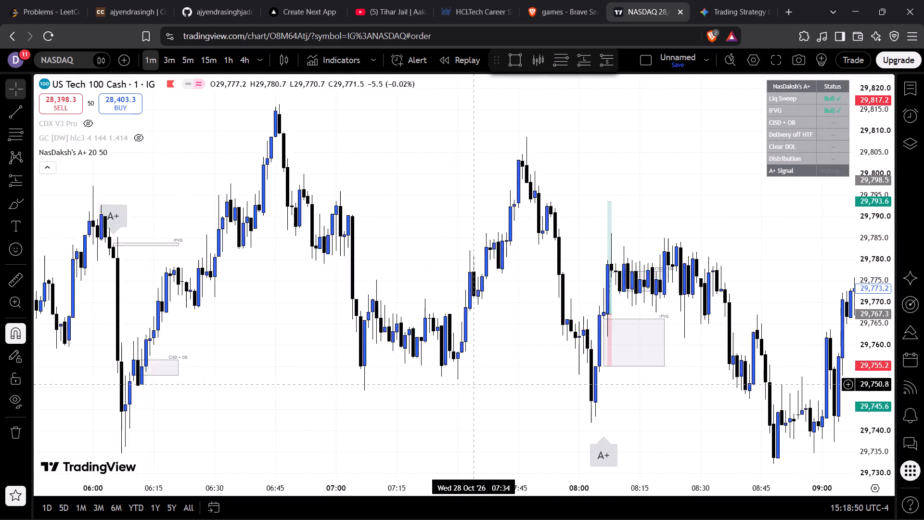
{"action": "scroll", "coordinate": [474, 384], "scroll_direction": "down", "scroll_amount": 4}
{"action": "left_click_drag", "start_coordinate": [589, 122], "coordinate": [590, 238]}
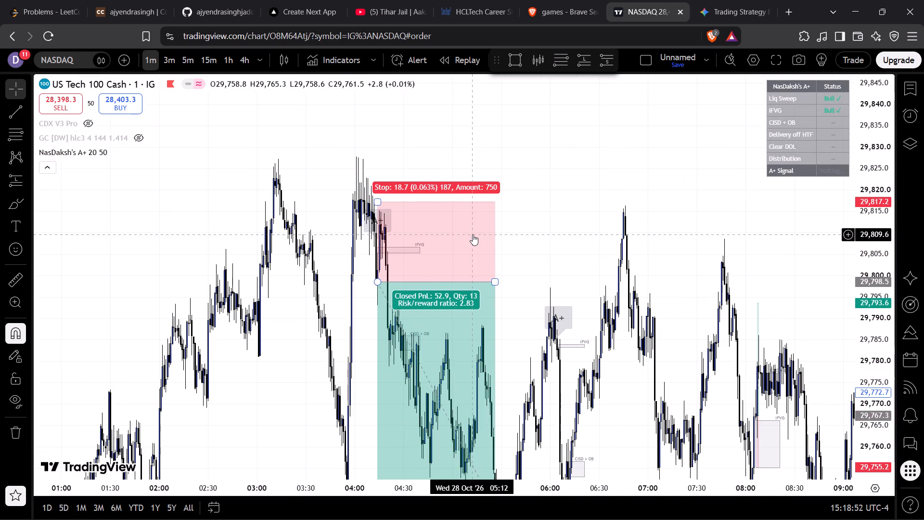
{"action": "left_click_drag", "start_coordinate": [567, 275], "coordinate": [425, 103]}
{"action": "scroll", "coordinate": [540, 255], "scroll_direction": "up", "scroll_amount": 4}
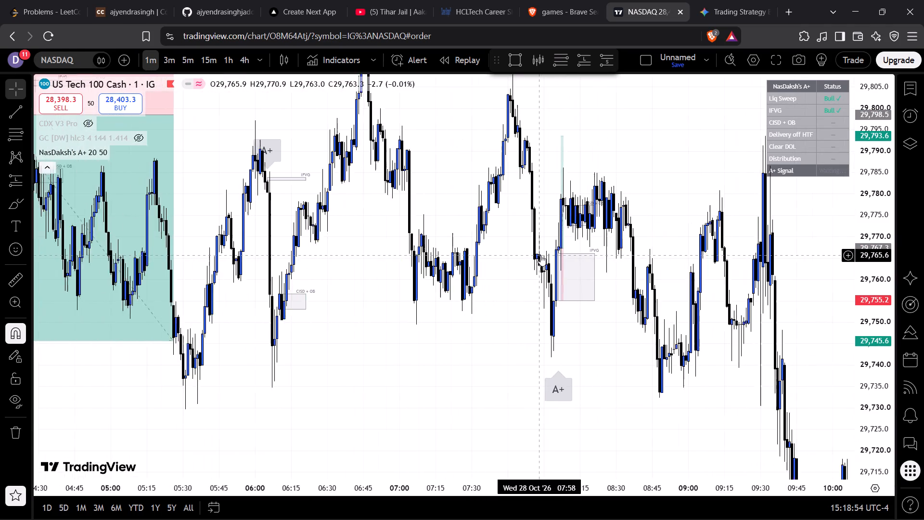
{"action": "scroll", "coordinate": [463, 358], "scroll_direction": "up", "scroll_amount": 1}
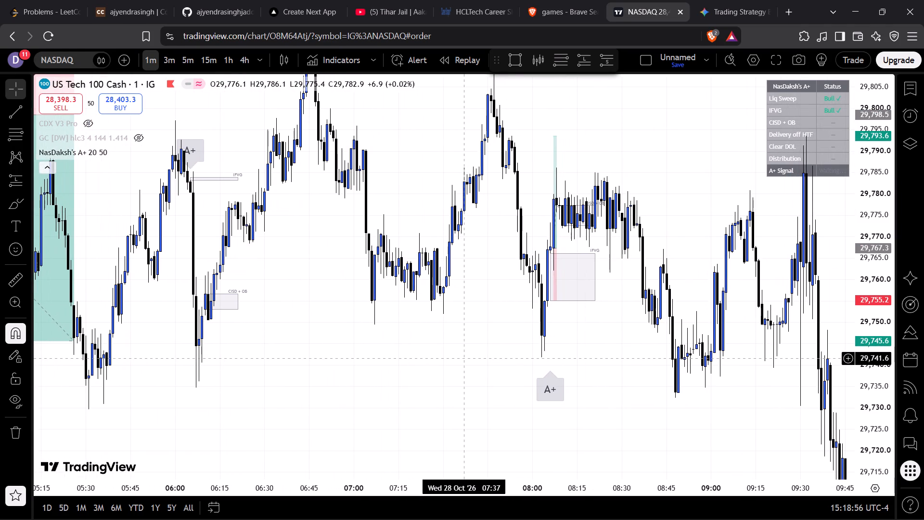
{"action": "scroll", "coordinate": [463, 358], "scroll_direction": "up", "scroll_amount": 3}
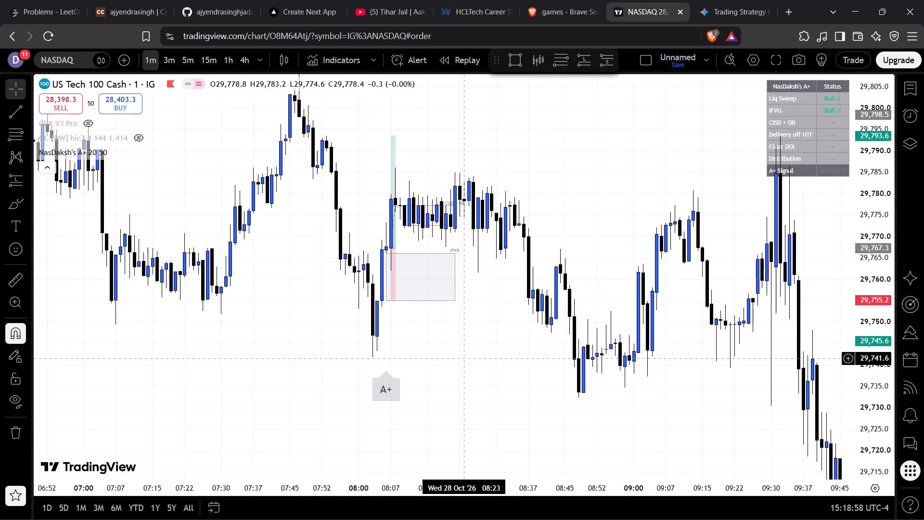
{"action": "scroll", "coordinate": [463, 358], "scroll_direction": "up", "scroll_amount": 1}
{"action": "left_click_drag", "start_coordinate": [456, 313], "coordinate": [477, 350]}
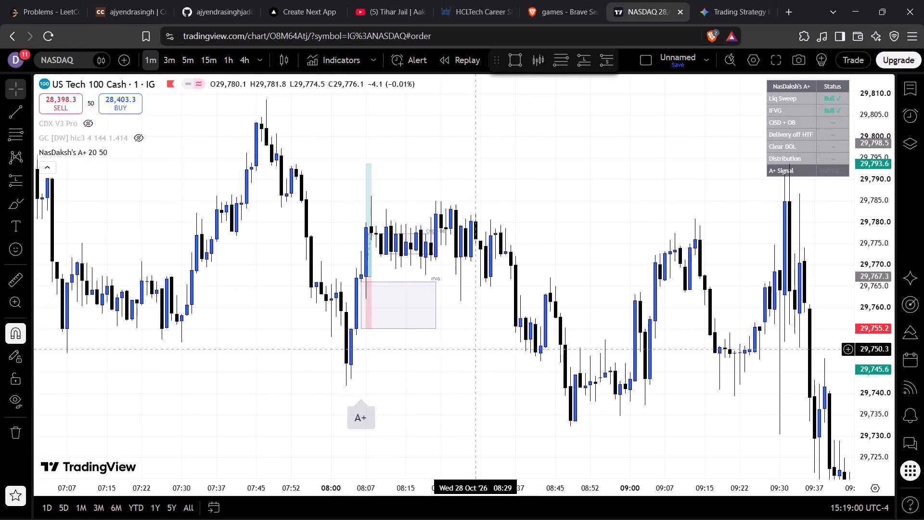
{"action": "left_click_drag", "start_coordinate": [456, 352], "coordinate": [462, 390]}
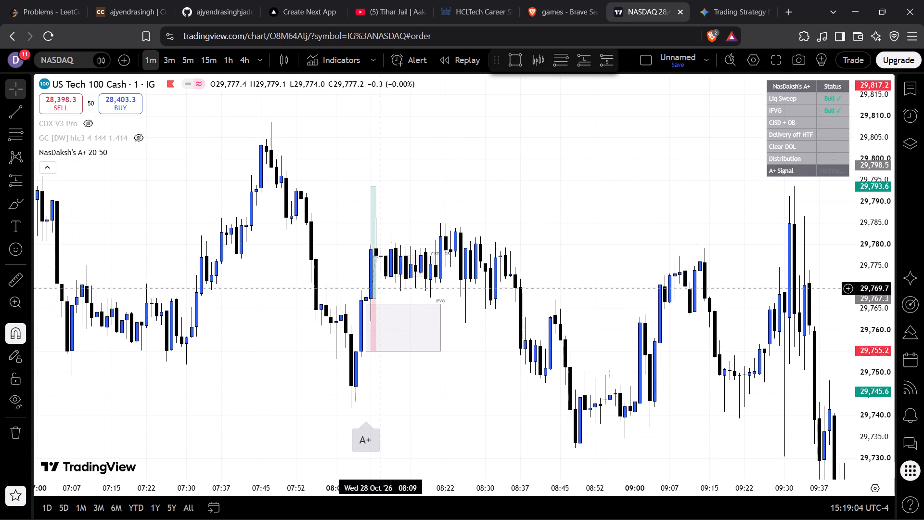
Widen the long position starting at 08:07 on 28 Oct so it ends at about 08:19.
{"action": "left_click_drag", "start_coordinate": [377, 295], "coordinate": [429, 297]}
Examine the widened 08:07 long position closely and the following 28 Oct price action up to the A+ labels around 12:00.
{"action": "left_click_drag", "start_coordinate": [488, 197], "coordinate": [462, 174]}
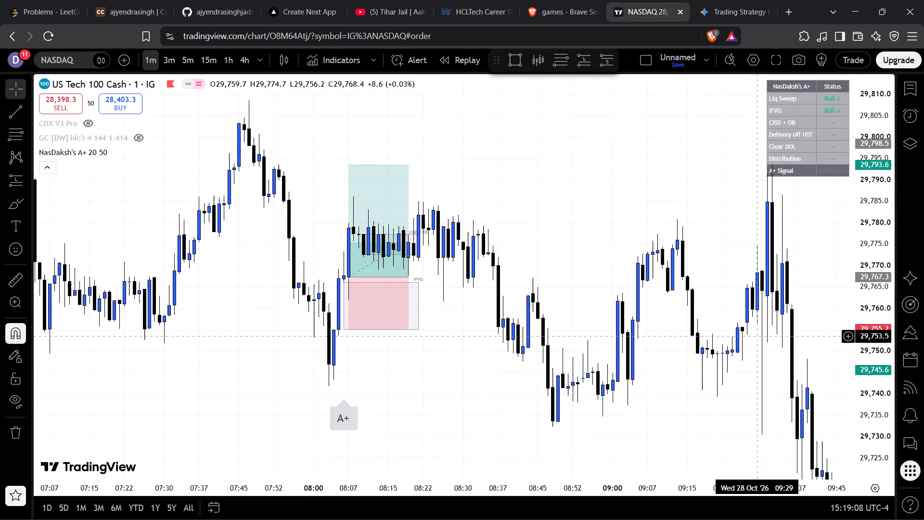
{"action": "left_click_drag", "start_coordinate": [861, 392], "coordinate": [836, 296]}
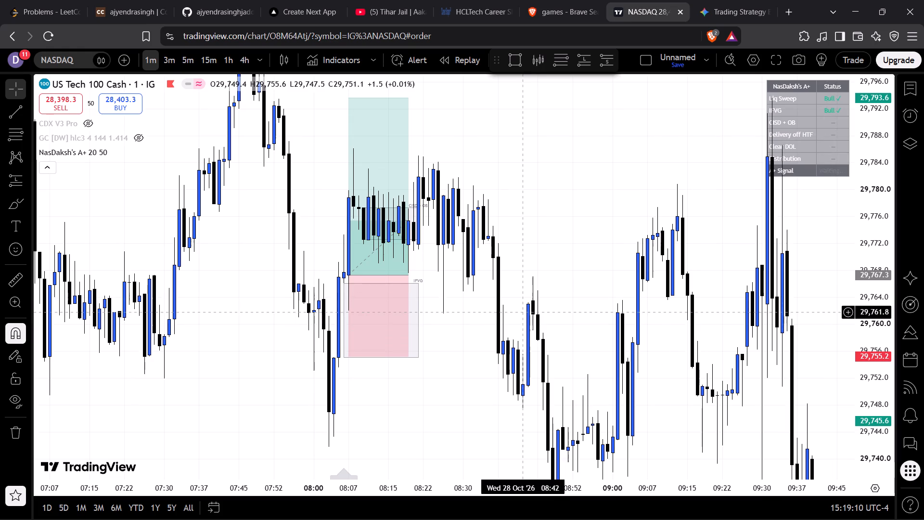
{"action": "scroll", "coordinate": [511, 313], "scroll_direction": "up", "scroll_amount": 1}
{"action": "left_click_drag", "start_coordinate": [526, 235], "coordinate": [540, 319]}
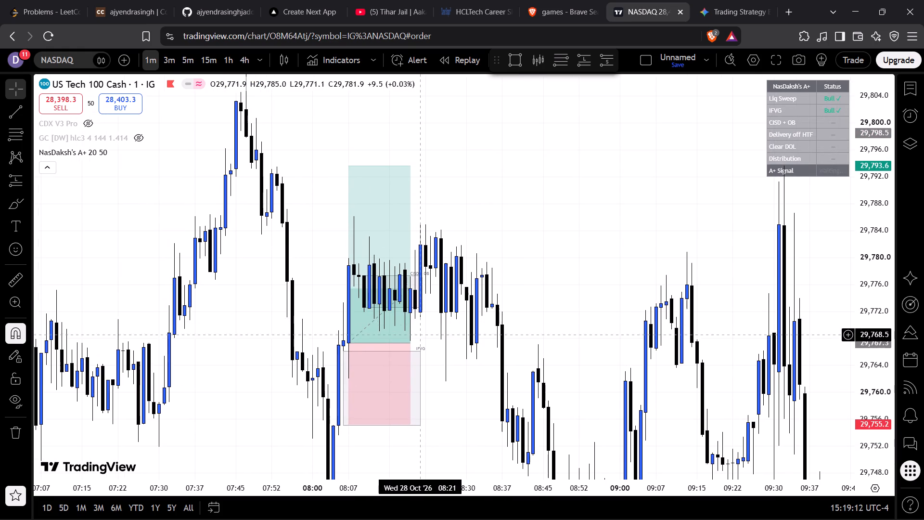
{"action": "left_click", "coordinate": [411, 339]}
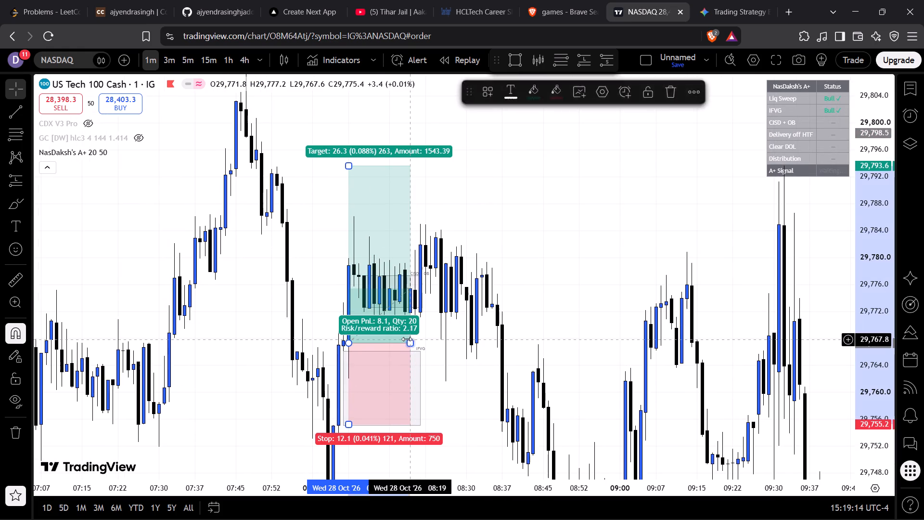
{"action": "left_click", "coordinate": [501, 259]}
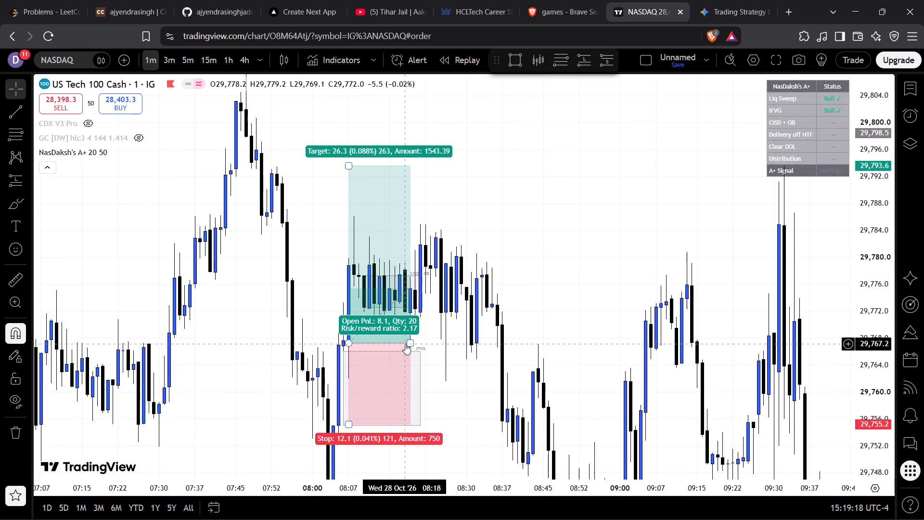
{"action": "left_click_drag", "start_coordinate": [429, 346], "coordinate": [362, 321]}
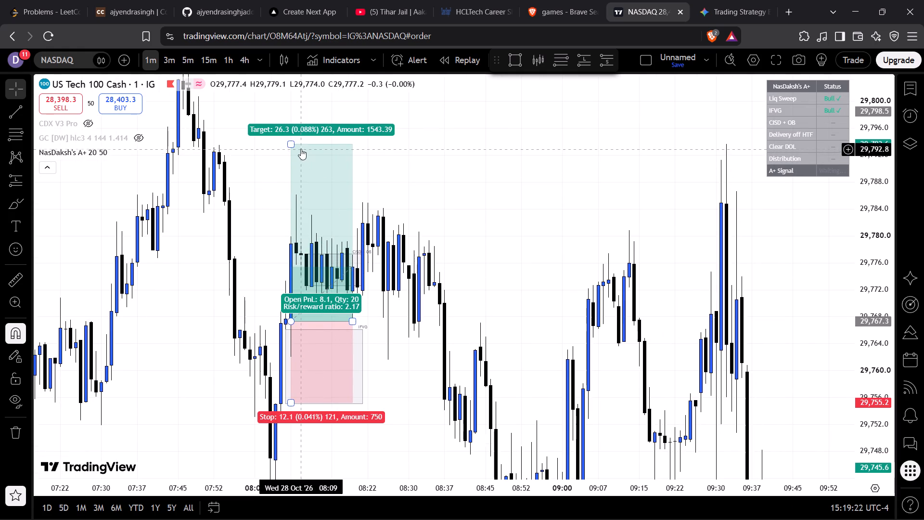
{"action": "left_click_drag", "start_coordinate": [457, 193], "coordinate": [299, 108]}
{"action": "left_click_drag", "start_coordinate": [554, 277], "coordinate": [334, 154]}
{"action": "left_click_drag", "start_coordinate": [526, 339], "coordinate": [352, 193]}
{"action": "left_click_drag", "start_coordinate": [575, 420], "coordinate": [388, 217]}
{"action": "left_click_drag", "start_coordinate": [490, 345], "coordinate": [335, 225]}
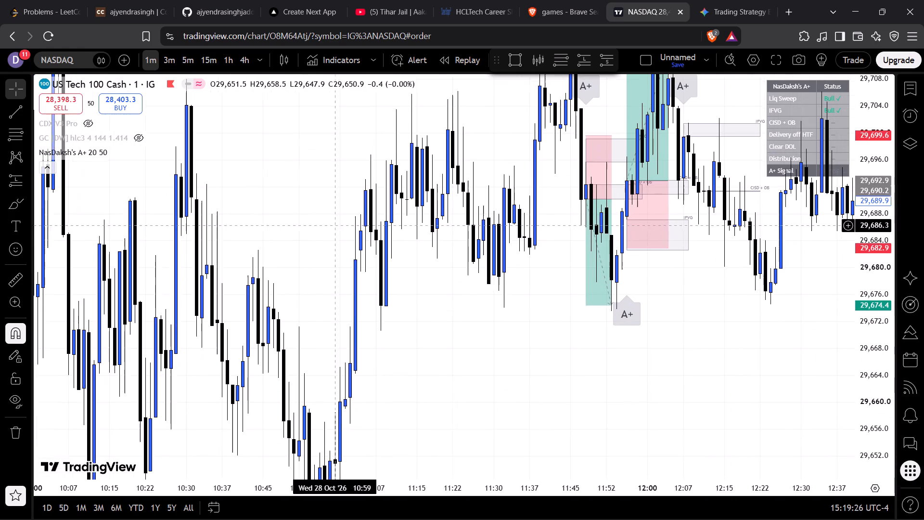
Adjust the short position at 11:48 on 28 Oct to a target of about 29,674.1 and a stop of about 29,703.4.
{"action": "left_click_drag", "start_coordinate": [592, 320], "coordinate": [497, 413]}
{"action": "left_click_drag", "start_coordinate": [597, 361], "coordinate": [510, 385]}
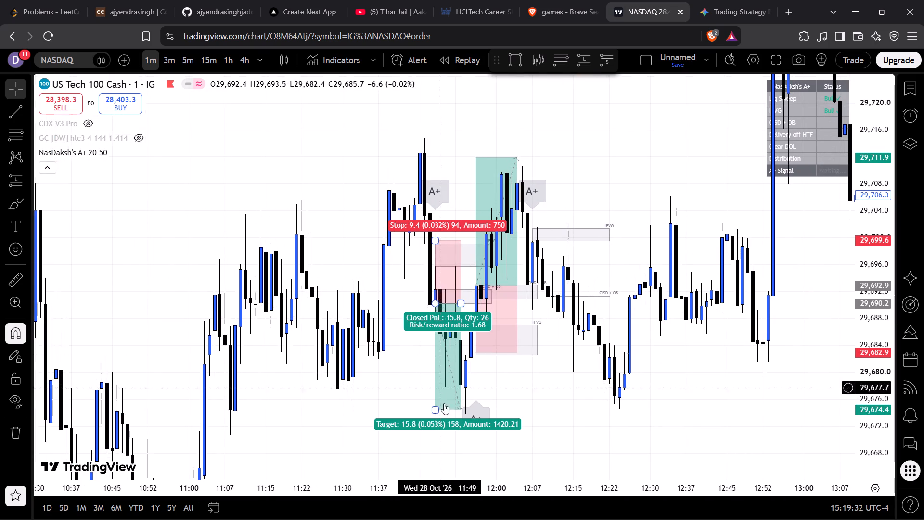
{"action": "left_click_drag", "start_coordinate": [435, 410], "coordinate": [437, 413]}
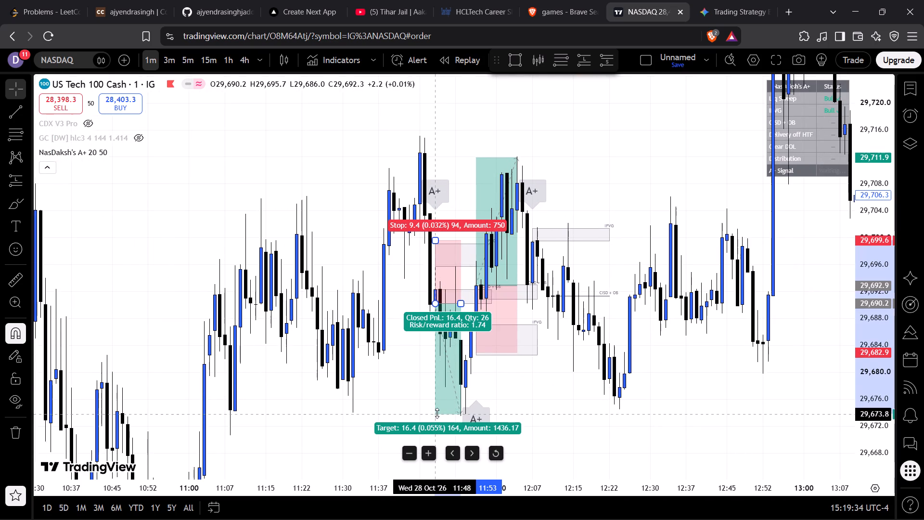
{"action": "left_click_drag", "start_coordinate": [437, 413], "coordinate": [440, 412]}
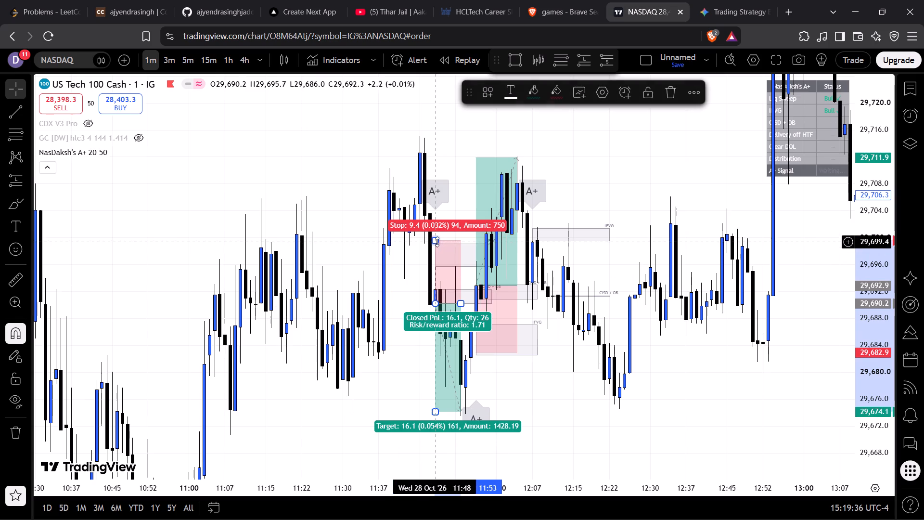
{"action": "left_click", "coordinate": [513, 338]}
{"action": "left_click_drag", "start_coordinate": [571, 381], "coordinate": [548, 383]}
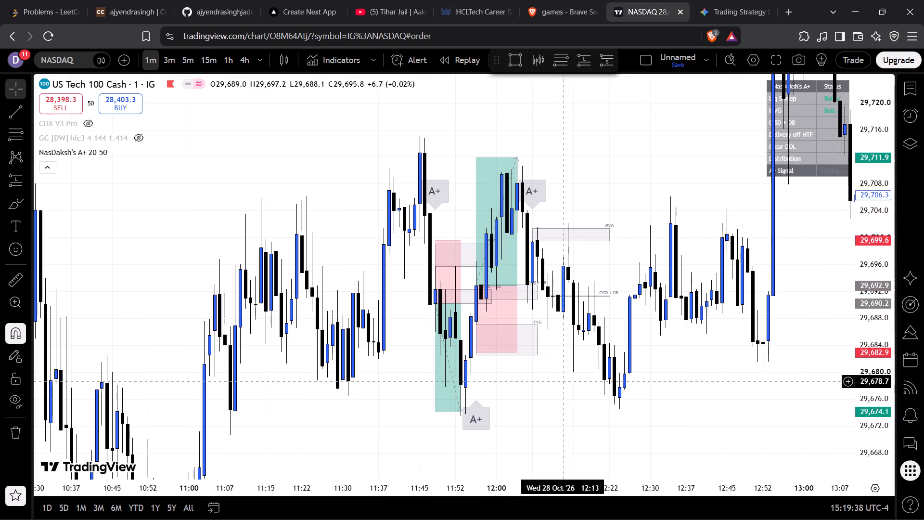
{"action": "left_click_drag", "start_coordinate": [548, 383], "coordinate": [524, 385]}
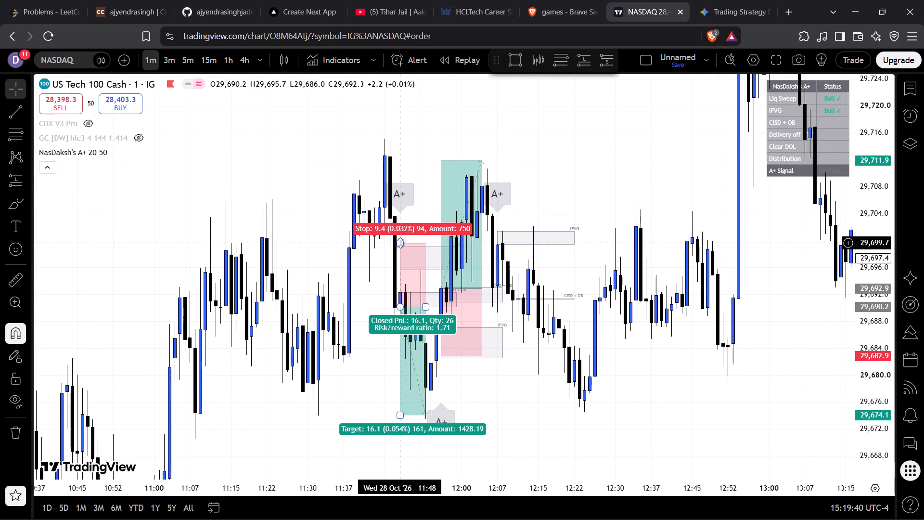
{"action": "left_click_drag", "start_coordinate": [400, 243], "coordinate": [417, 218]}
{"action": "left_click", "coordinate": [536, 420]}
Inspect the positions around 12:00 on 28 Oct and measure the price drop from the 11:48 short's entry to its target level.
{"action": "left_click_drag", "start_coordinate": [554, 401], "coordinate": [504, 395]}
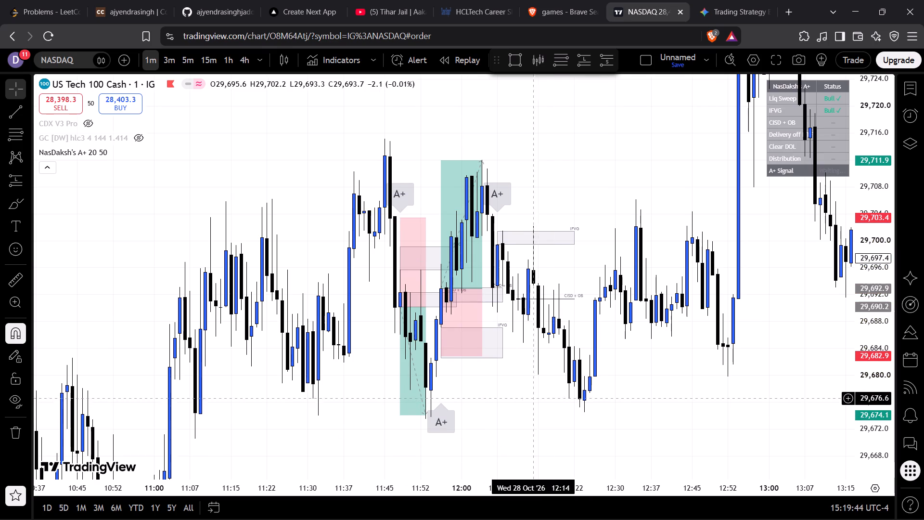
{"action": "left_click_drag", "start_coordinate": [504, 395], "coordinate": [448, 382]}
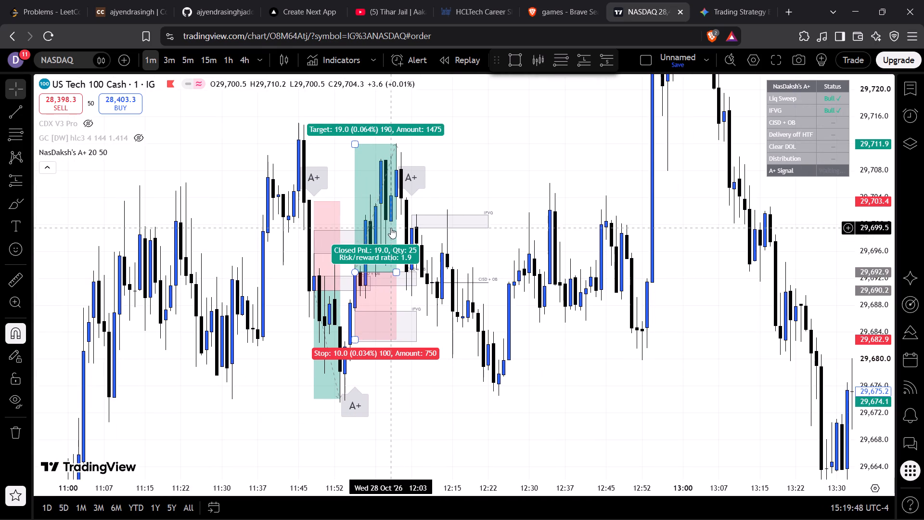
{"action": "left_click_drag", "start_coordinate": [479, 152], "coordinate": [419, 155]}
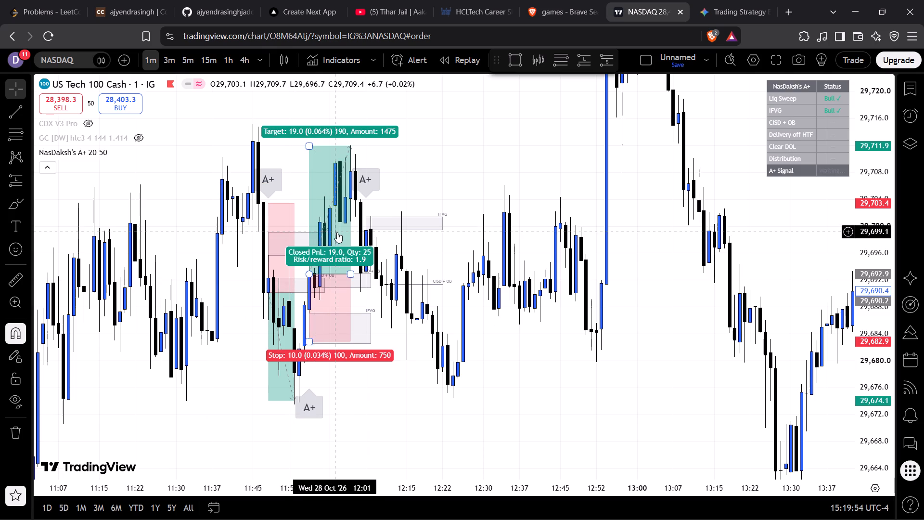
{"action": "left_click_drag", "start_coordinate": [219, 258], "coordinate": [369, 238]}
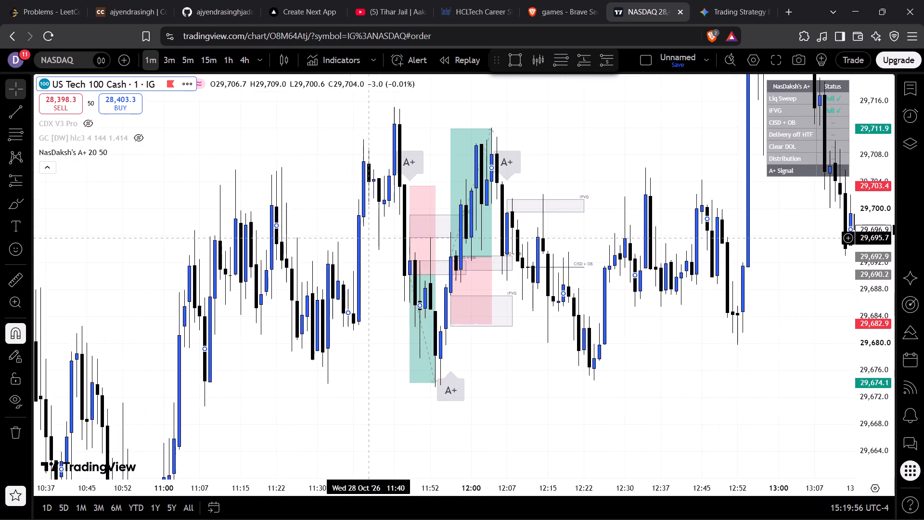
{"action": "scroll", "coordinate": [369, 238], "scroll_direction": "down", "scroll_amount": 4}
{"action": "scroll", "coordinate": [369, 238], "scroll_direction": "up", "scroll_amount": 5}
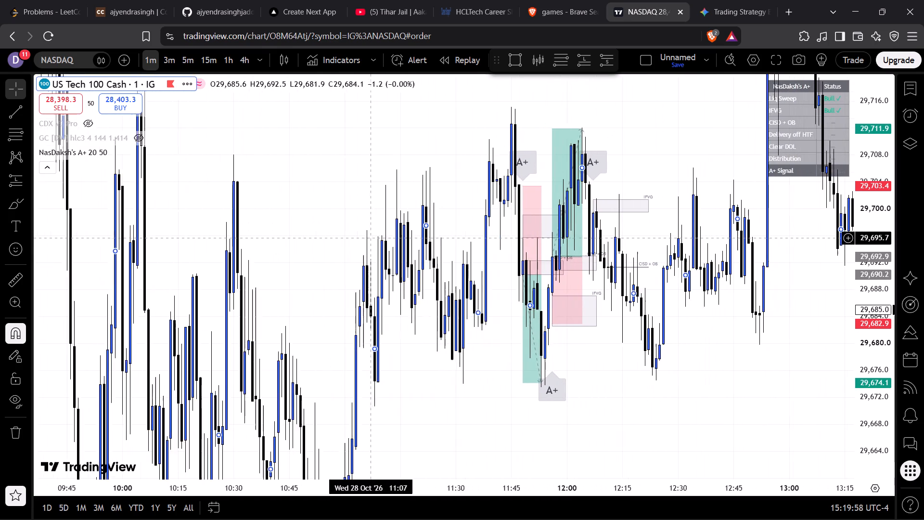
{"action": "scroll", "coordinate": [453, 272], "scroll_direction": "up", "scroll_amount": 2}
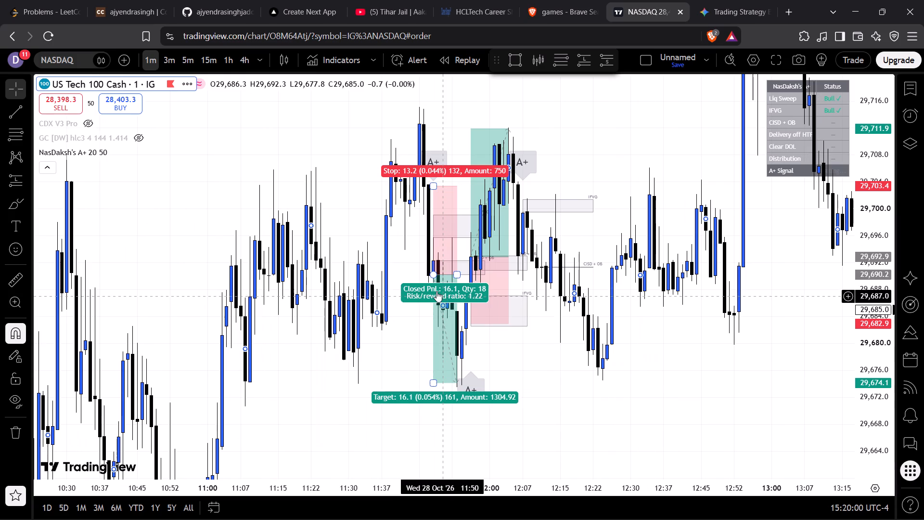
{"action": "left_click", "coordinate": [414, 274], "text": "shift"}
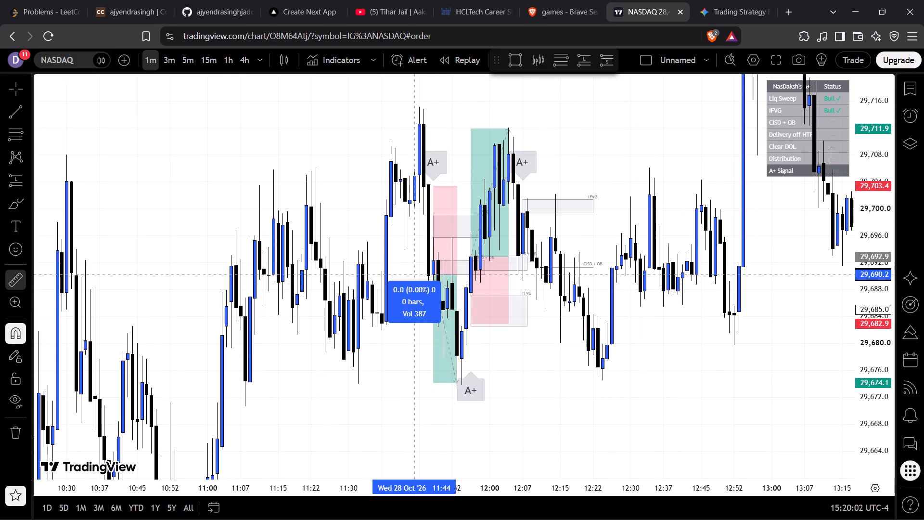
{"action": "left_click", "coordinate": [422, 384]}
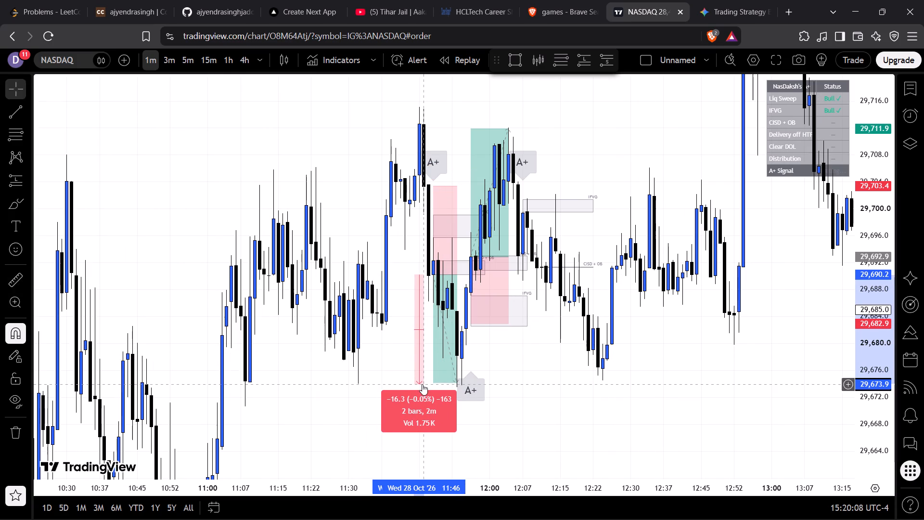
{"action": "left_click", "coordinate": [518, 384]}
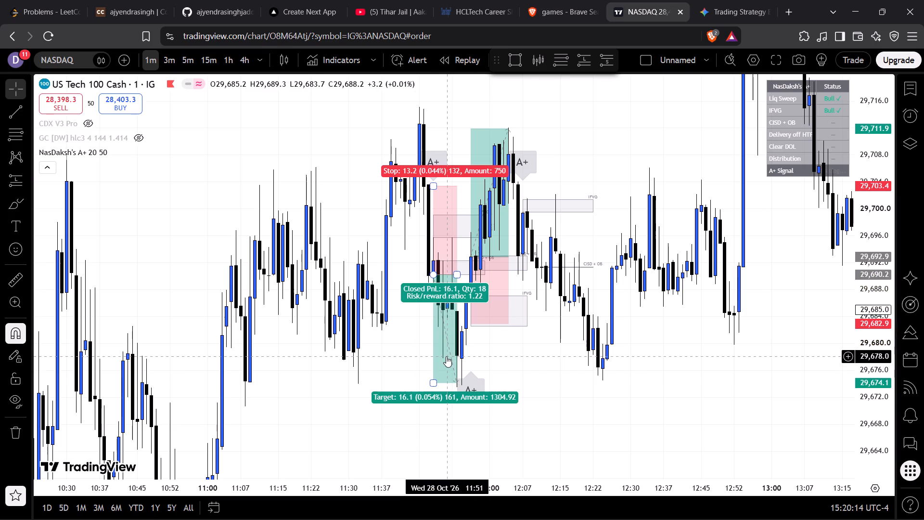
Examine the 28 Oct price action after 12:00 up to the A+ label near 23:05.
{"action": "left_click_drag", "start_coordinate": [543, 372], "coordinate": [387, 405]}
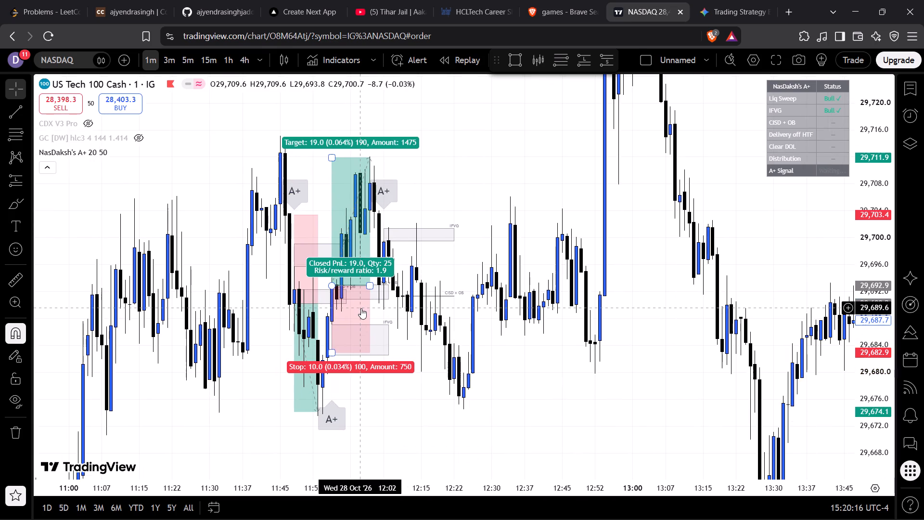
{"action": "left_click_drag", "start_coordinate": [569, 335], "coordinate": [444, 382]}
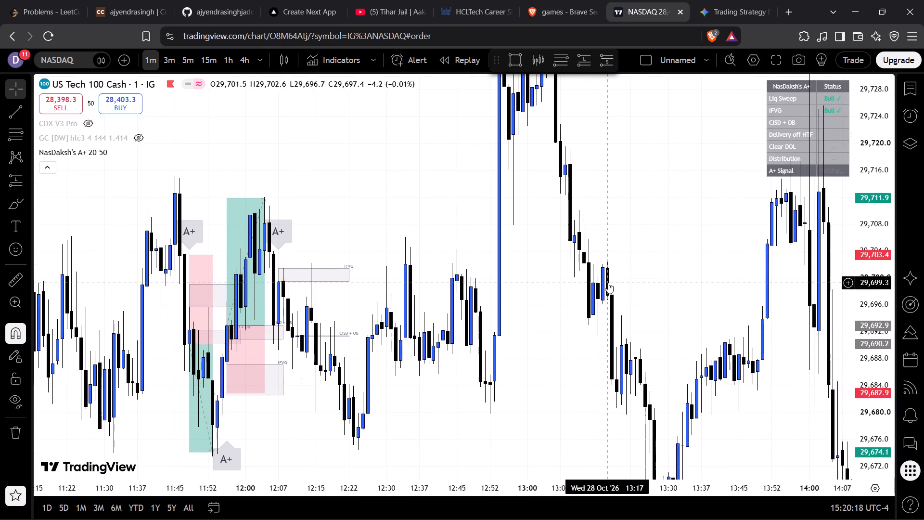
{"action": "left_click_drag", "start_coordinate": [608, 283], "coordinate": [529, 407]}
{"action": "left_click_drag", "start_coordinate": [574, 295], "coordinate": [507, 252]}
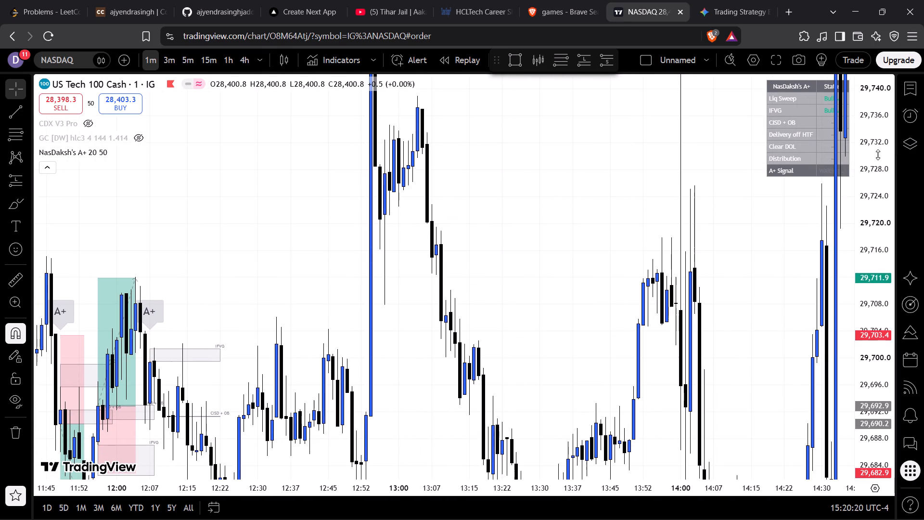
{"action": "left_click_drag", "start_coordinate": [878, 155], "coordinate": [846, 359]}
{"action": "left_click_drag", "start_coordinate": [686, 317], "coordinate": [553, 305]}
{"action": "left_click_drag", "start_coordinate": [660, 325], "coordinate": [404, 293]}
{"action": "left_click_drag", "start_coordinate": [612, 252], "coordinate": [417, 420]}
{"action": "left_click_drag", "start_coordinate": [714, 301], "coordinate": [615, 446]}
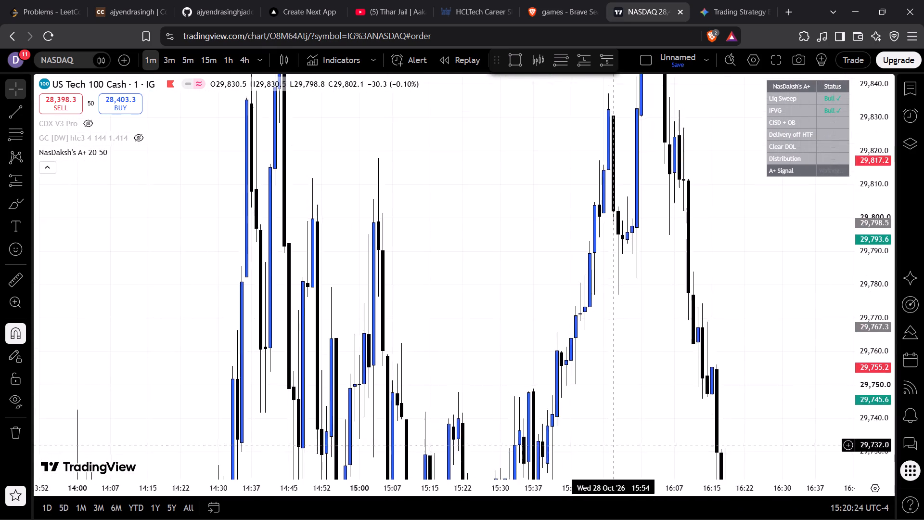
{"action": "left_click_drag", "start_coordinate": [615, 446], "coordinate": [485, 298]}
{"action": "left_click_drag", "start_coordinate": [885, 145], "coordinate": [819, 350]}
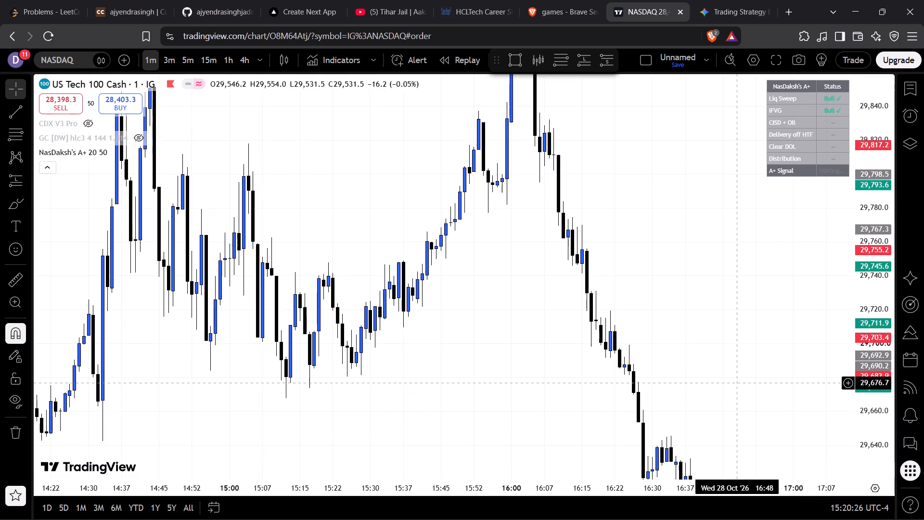
{"action": "scroll", "coordinate": [732, 390], "scroll_direction": "down", "scroll_amount": 3}
{"action": "left_click_drag", "start_coordinate": [740, 350], "coordinate": [422, 259]}
{"action": "left_click_drag", "start_coordinate": [664, 358], "coordinate": [511, 167]}
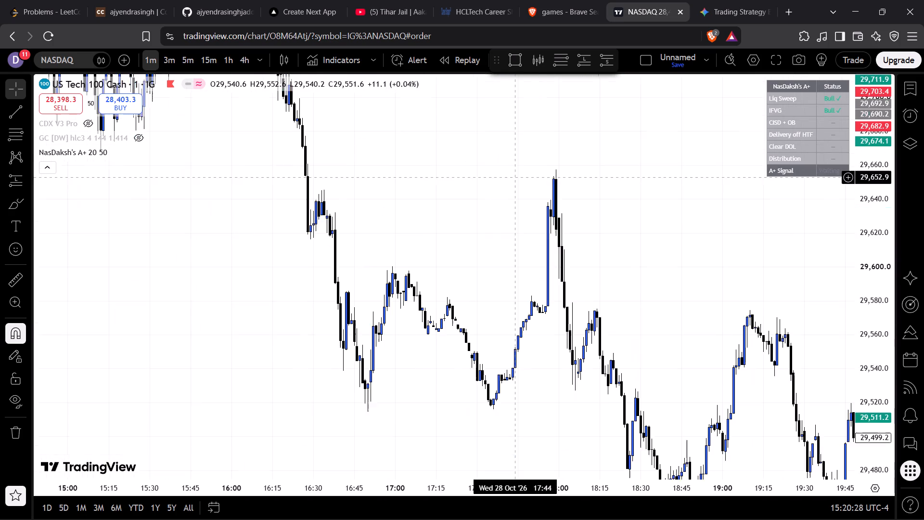
{"action": "left_click_drag", "start_coordinate": [645, 333], "coordinate": [325, 251]}
{"action": "left_click_drag", "start_coordinate": [648, 271], "coordinate": [327, 267]}
{"action": "left_click_drag", "start_coordinate": [655, 345], "coordinate": [434, 114]}
{"action": "left_click_drag", "start_coordinate": [582, 322], "coordinate": [480, 321]}
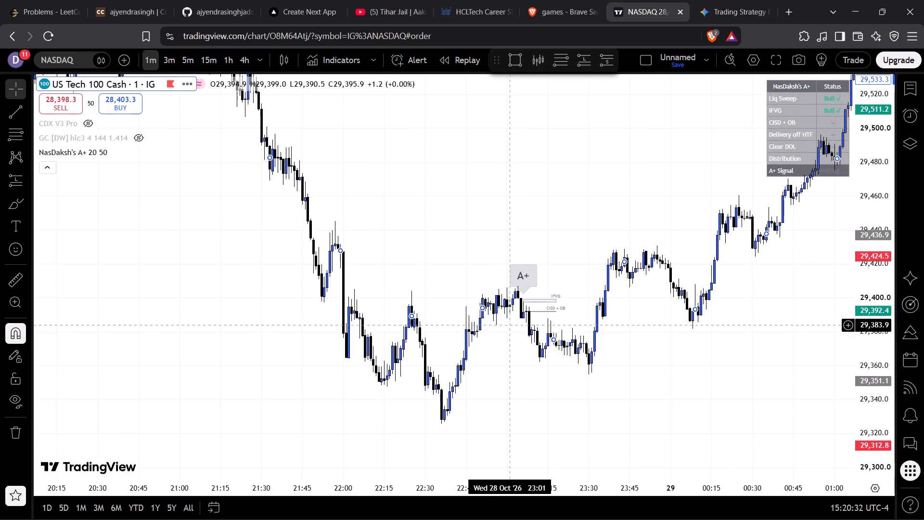
Examine the overnight candles up to the 29 Oct A+ labels near 07:40 and 08:42.
{"action": "left_click_drag", "start_coordinate": [728, 287], "coordinate": [380, 446]}
{"action": "left_click_drag", "start_coordinate": [639, 285], "coordinate": [252, 330]}
{"action": "left_click_drag", "start_coordinate": [646, 411], "coordinate": [299, 288]}
{"action": "left_click_drag", "start_coordinate": [542, 251], "coordinate": [249, 367]}
{"action": "left_click_drag", "start_coordinate": [571, 329], "coordinate": [364, 283]}
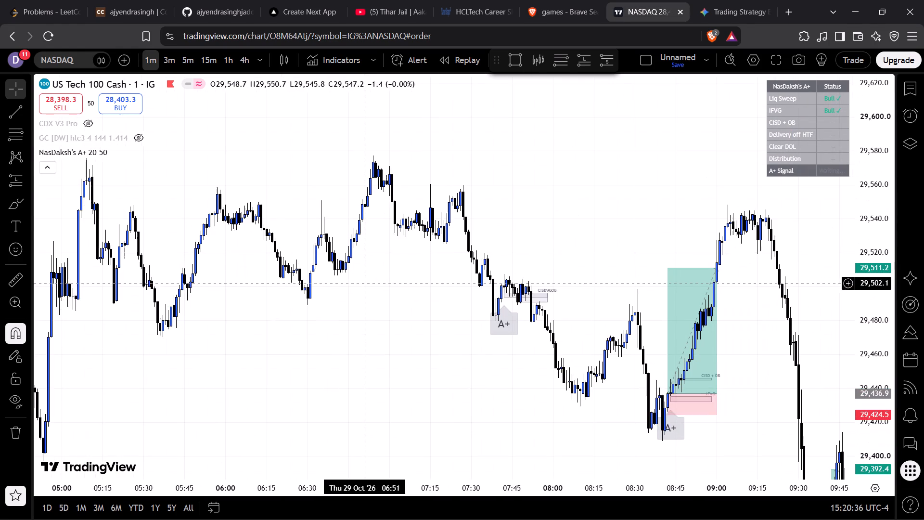
{"action": "left_click_drag", "start_coordinate": [505, 366], "coordinate": [414, 333]}
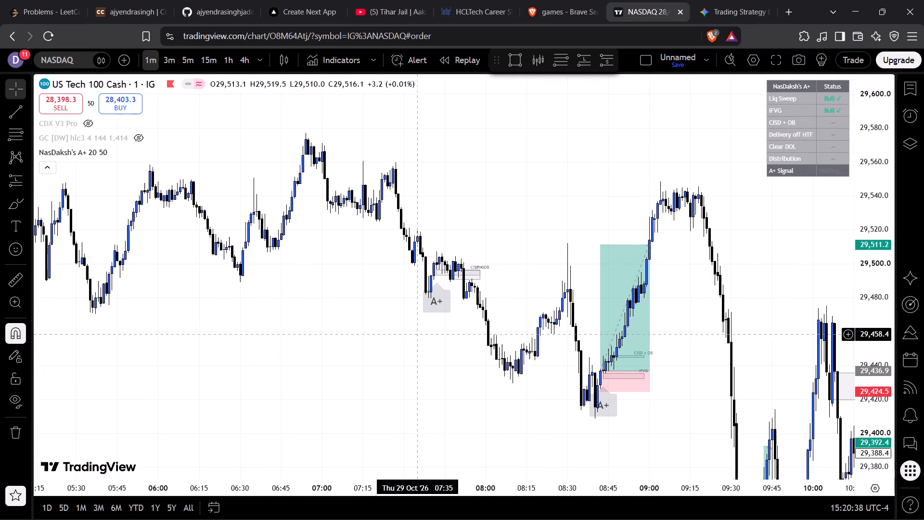
{"action": "left_click_drag", "start_coordinate": [524, 366], "coordinate": [424, 272]}
{"action": "left_click", "coordinate": [537, 333]}
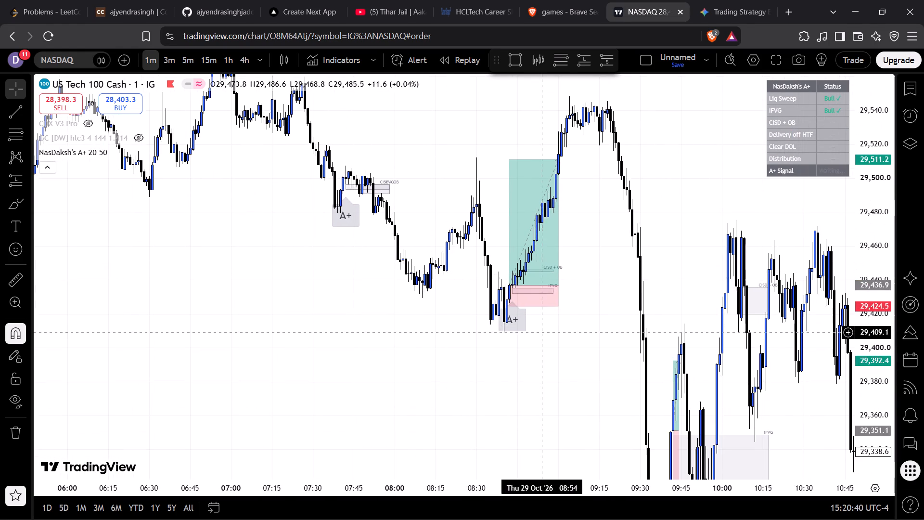
Adjust the long position at 08:42 on 29 Oct to a target of about 29,512.0 and a stop of about 29,425.8.
{"action": "left_click_drag", "start_coordinate": [569, 350], "coordinate": [541, 370]}
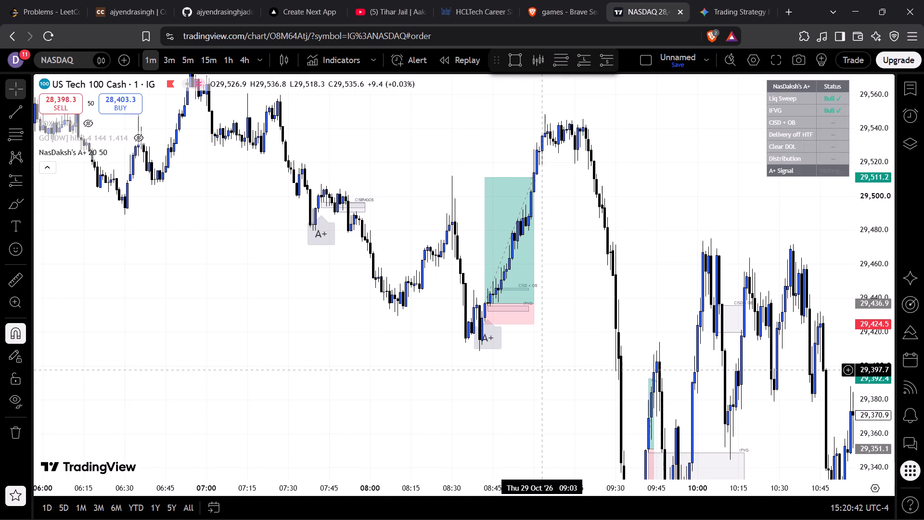
{"action": "scroll", "coordinate": [541, 370], "scroll_direction": "up", "scroll_amount": 1}
{"action": "left_click_drag", "start_coordinate": [463, 180], "coordinate": [475, 176]}
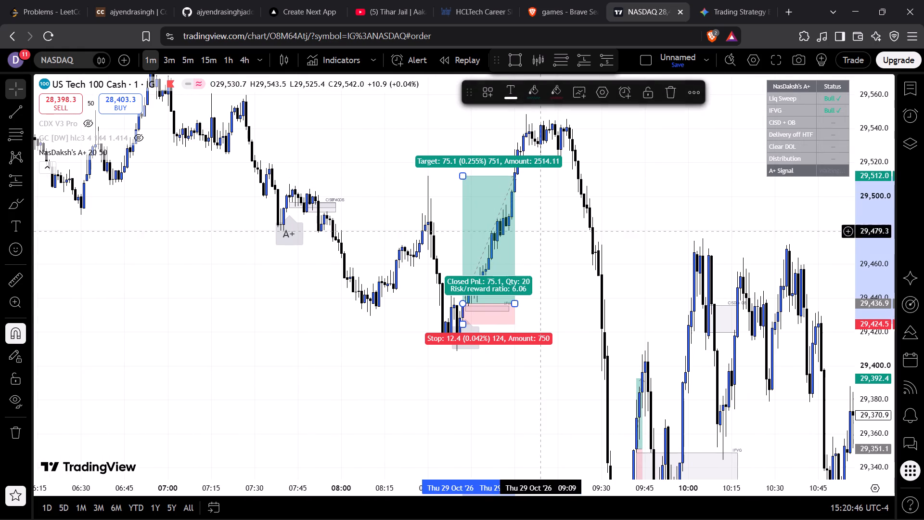
{"action": "left_click_drag", "start_coordinate": [552, 261], "coordinate": [541, 238]}
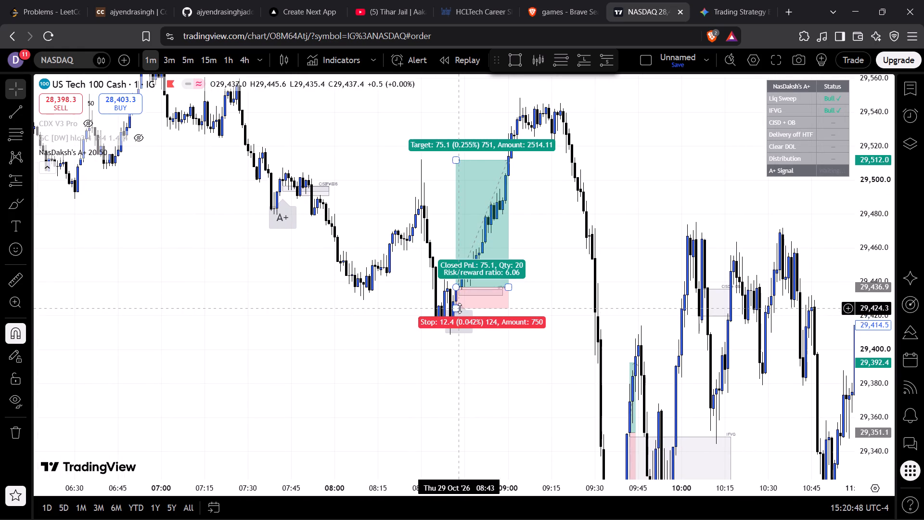
{"action": "left_click", "coordinate": [490, 326]}
{"action": "left_click_drag", "start_coordinate": [881, 440], "coordinate": [844, 289]}
{"action": "scroll", "coordinate": [511, 341], "scroll_direction": "up", "scroll_amount": 4}
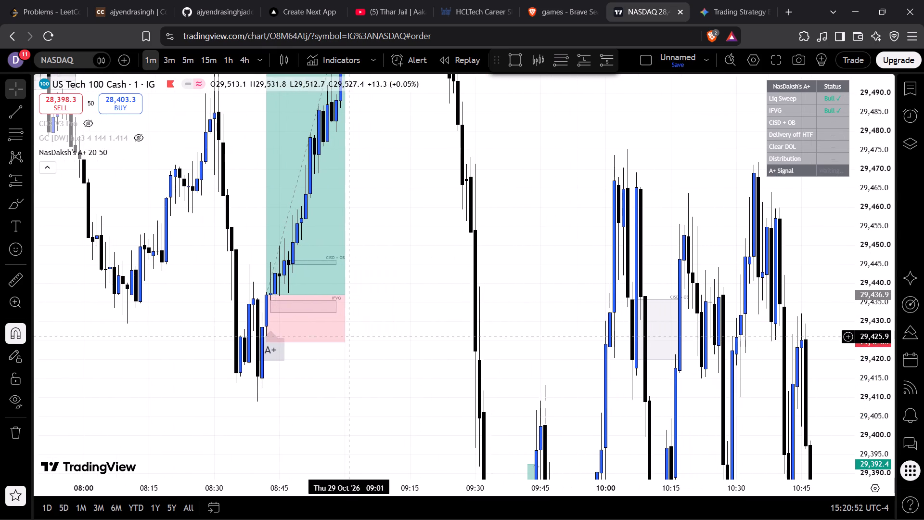
{"action": "left_click_drag", "start_coordinate": [269, 343], "coordinate": [334, 320]}
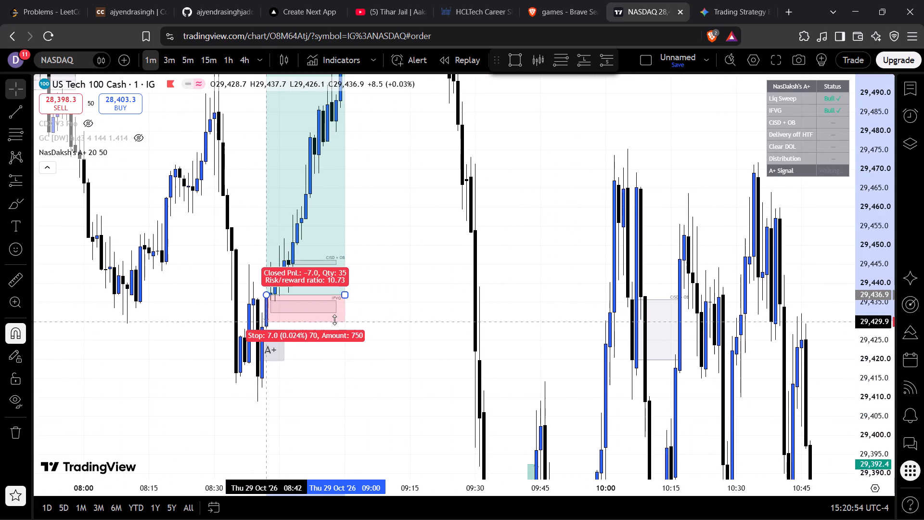
{"action": "left_click_drag", "start_coordinate": [334, 320], "coordinate": [341, 318]}
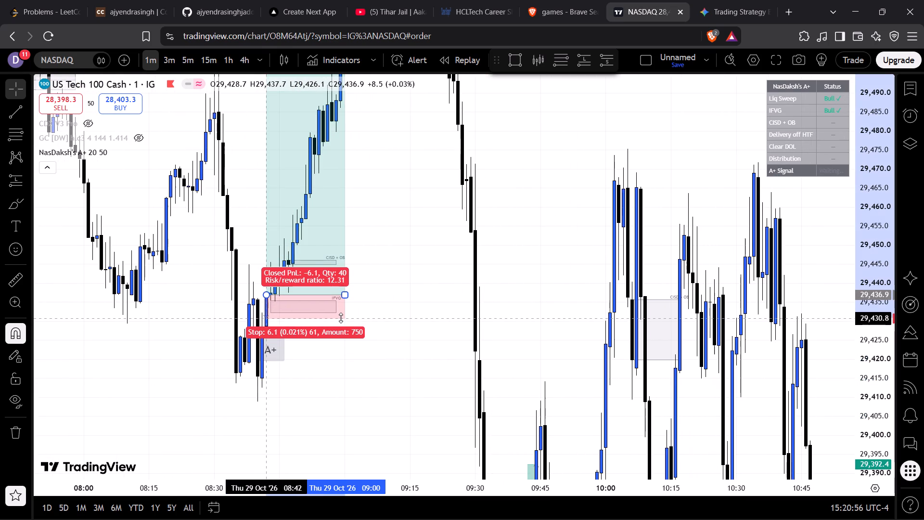
{"action": "left_click_drag", "start_coordinate": [341, 318], "coordinate": [337, 337]}
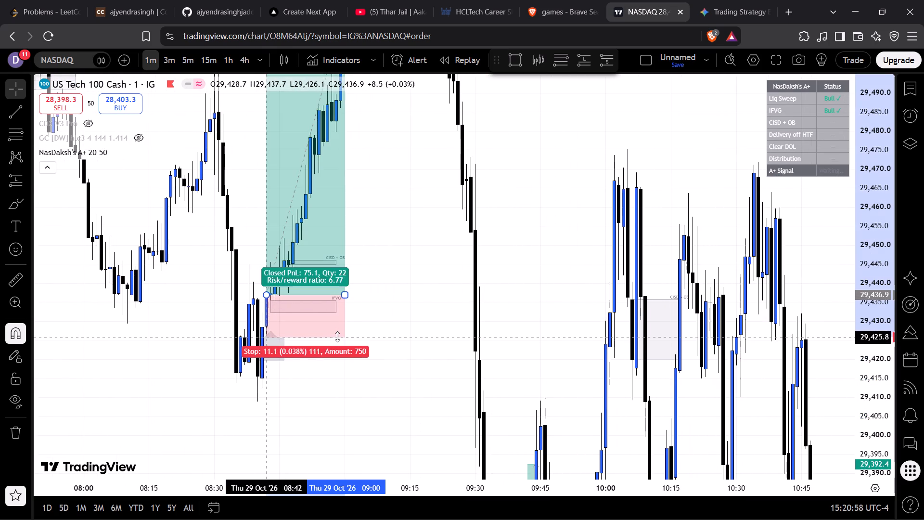
{"action": "left_click_drag", "start_coordinate": [337, 337], "coordinate": [337, 337]}
{"action": "left_click_drag", "start_coordinate": [409, 264], "coordinate": [446, 311]}
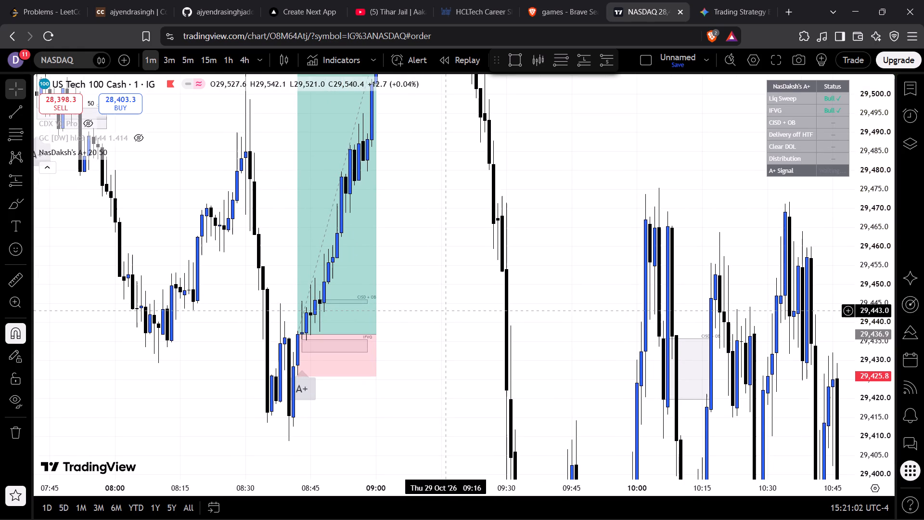
Examine the 29 Oct price action around the 07:40 A+ label and onward past the 09:42 long position.
{"action": "scroll", "coordinate": [446, 311], "scroll_direction": "down", "scroll_amount": 4}
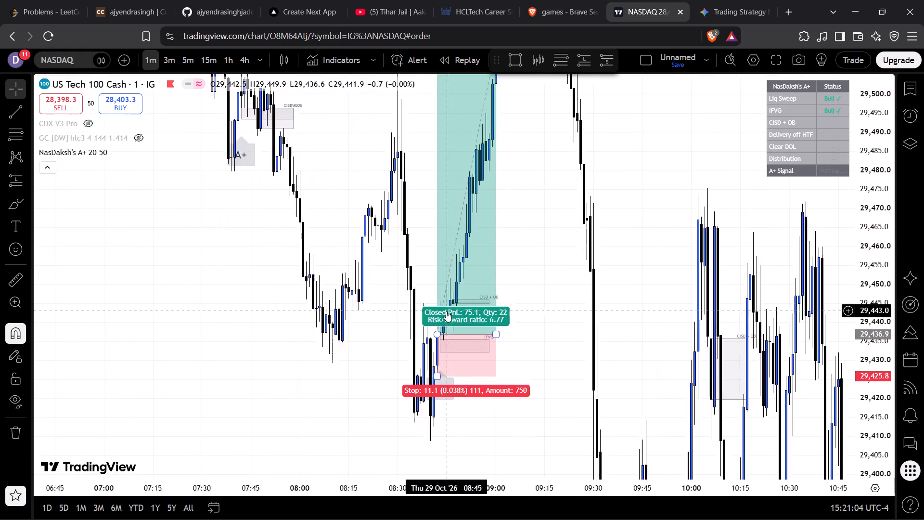
{"action": "left_click_drag", "start_coordinate": [388, 171], "coordinate": [495, 315]}
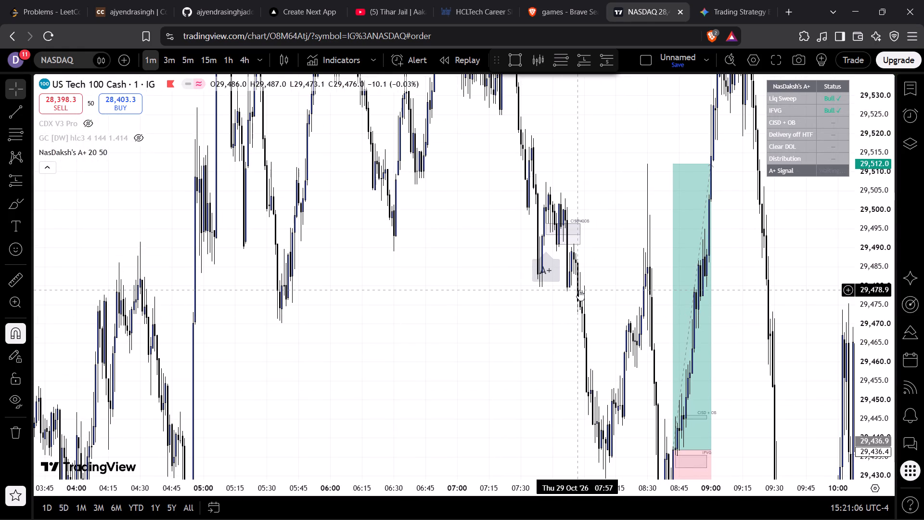
{"action": "left_click_drag", "start_coordinate": [450, 338], "coordinate": [449, 451]}
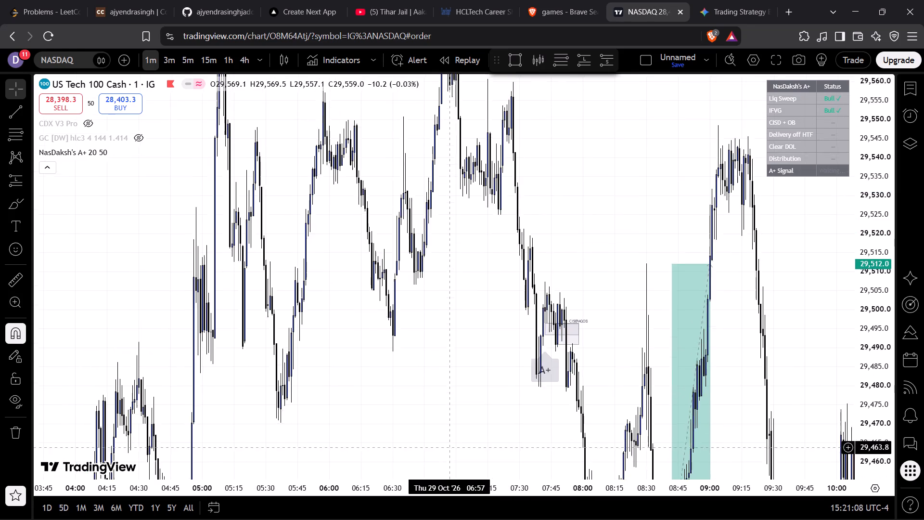
{"action": "left_click_drag", "start_coordinate": [449, 451], "coordinate": [390, 229]}
{"action": "left_click_drag", "start_coordinate": [789, 230], "coordinate": [424, 210]}
{"action": "left_click_drag", "start_coordinate": [595, 268], "coordinate": [532, 92]}
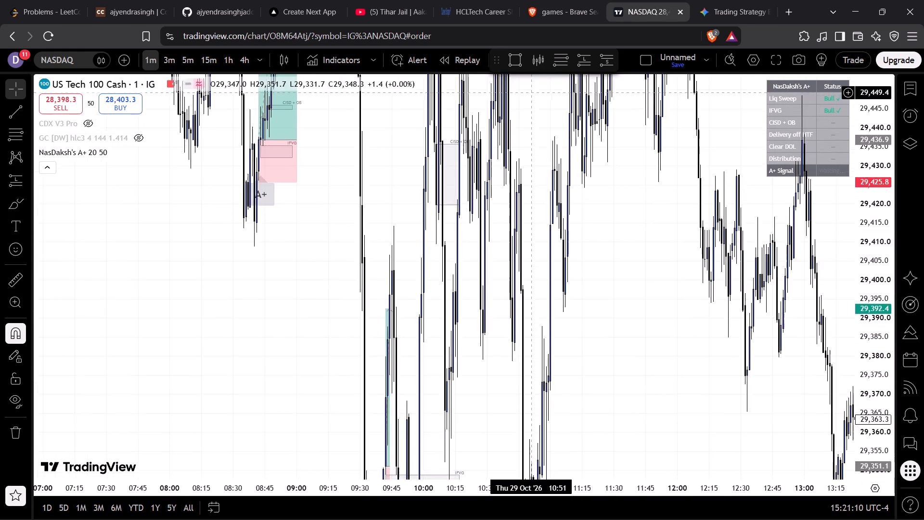
{"action": "left_click_drag", "start_coordinate": [532, 92], "coordinate": [339, 203]}
{"action": "left_click_drag", "start_coordinate": [488, 331], "coordinate": [689, 103]}
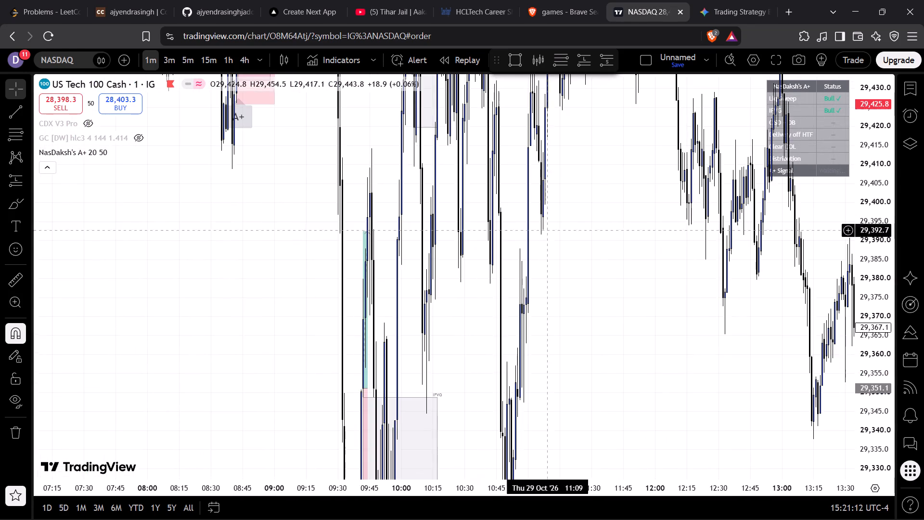
Raise the target of the long position at 09:42 on 29 Oct to about 29,407.2.
{"action": "left_click_drag", "start_coordinate": [887, 133], "coordinate": [815, 397]}
{"action": "left_click_drag", "start_coordinate": [526, 387], "coordinate": [657, 282]}
{"action": "scroll", "coordinate": [485, 375], "scroll_direction": "up", "scroll_amount": 9, "text": "ctrl"}
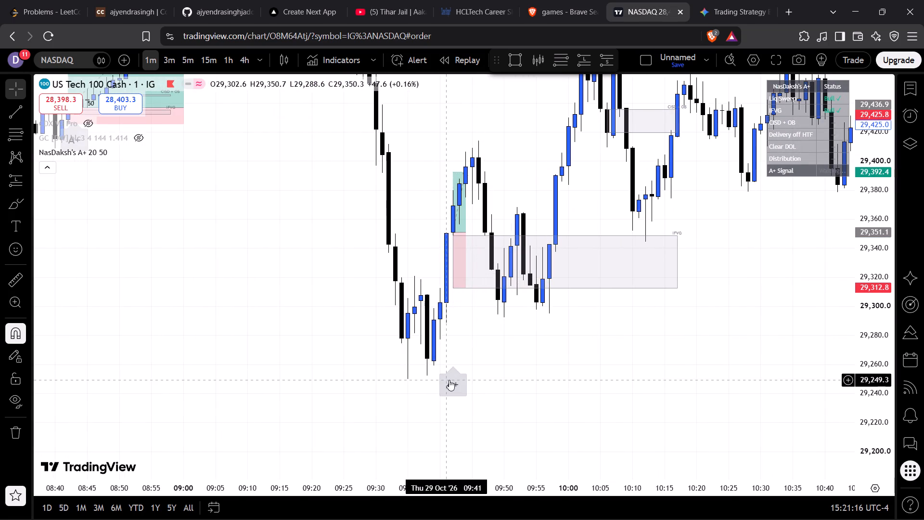
{"action": "left_click_drag", "start_coordinate": [512, 325], "coordinate": [436, 385]}
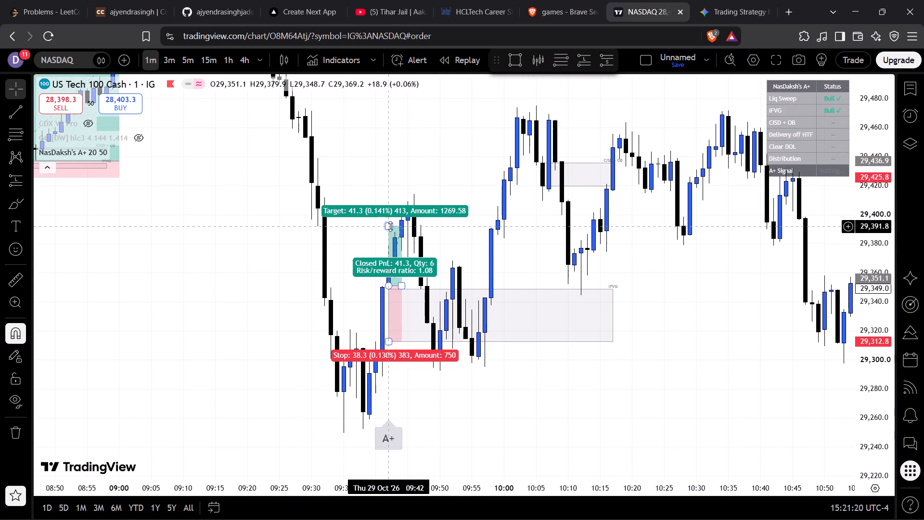
{"action": "left_click_drag", "start_coordinate": [390, 226], "coordinate": [375, 204]}
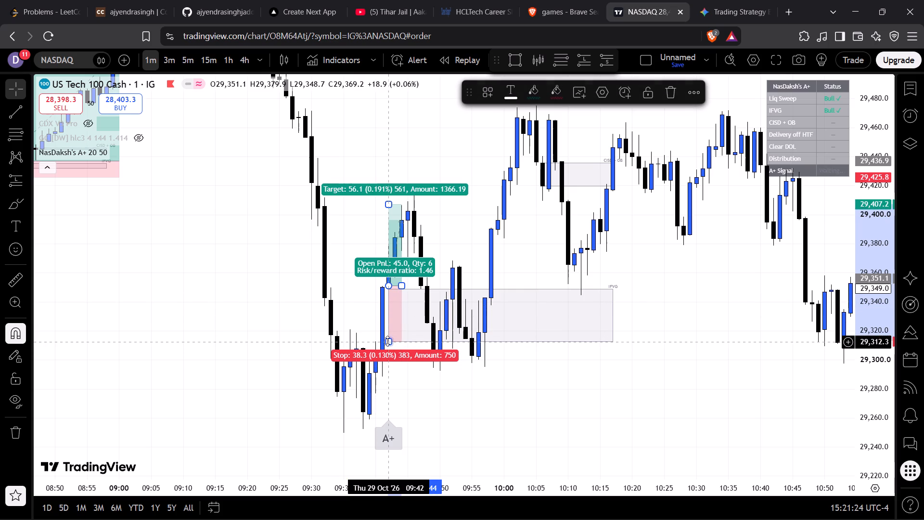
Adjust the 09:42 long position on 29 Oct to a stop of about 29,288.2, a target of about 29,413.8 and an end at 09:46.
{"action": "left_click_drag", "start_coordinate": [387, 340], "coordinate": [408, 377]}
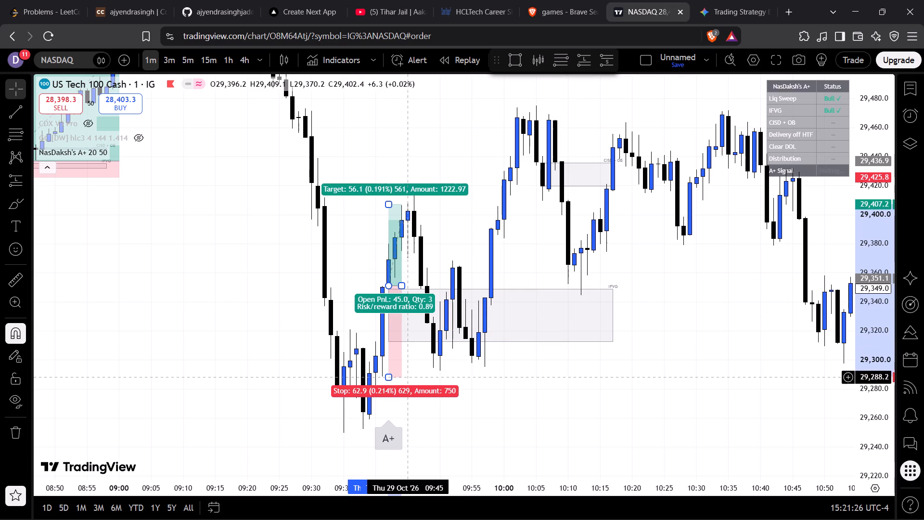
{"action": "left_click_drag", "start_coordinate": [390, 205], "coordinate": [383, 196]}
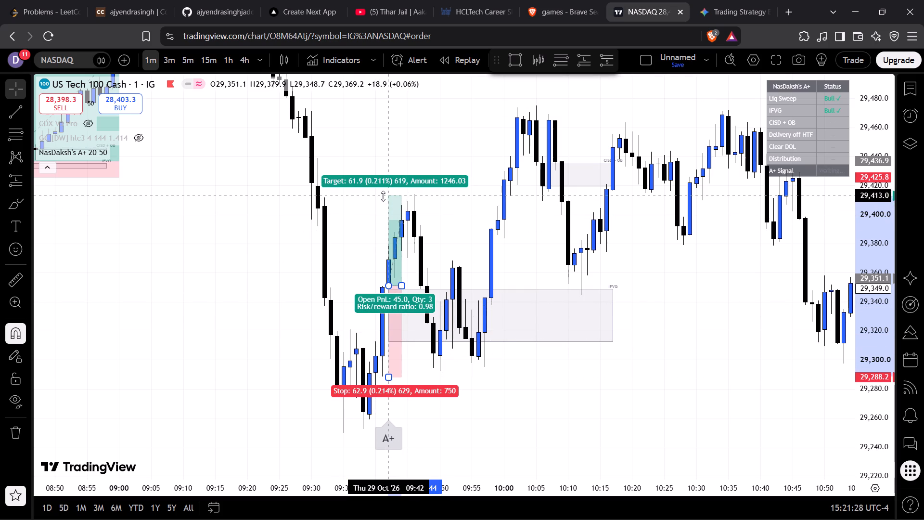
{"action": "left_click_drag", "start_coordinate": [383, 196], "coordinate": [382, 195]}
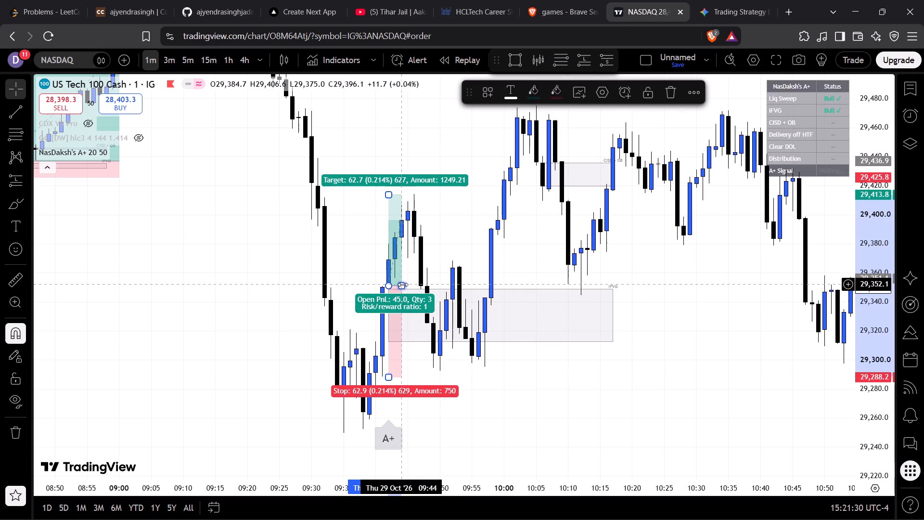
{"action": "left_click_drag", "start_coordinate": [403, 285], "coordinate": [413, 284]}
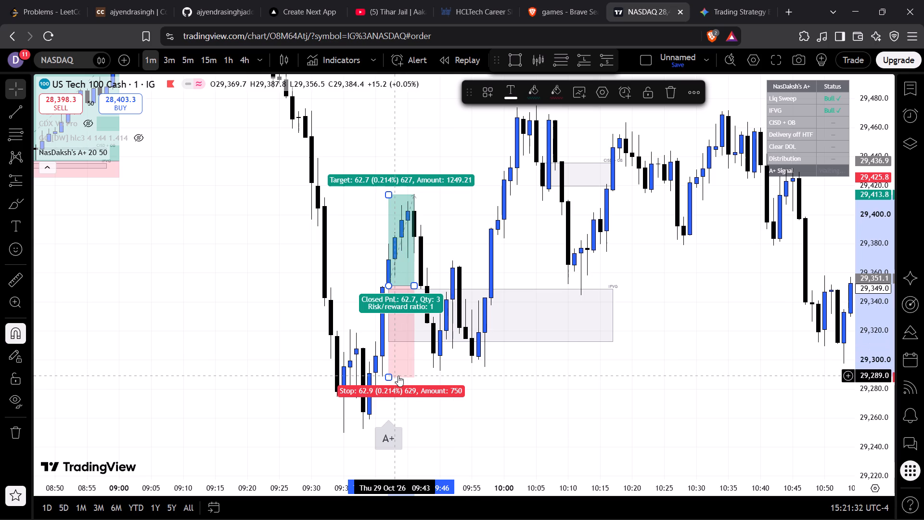
Tighten the 09:42 long position on 29 Oct to a stop of about 29,302.3, a target of about 29,401.0 and an end at 09:44.
{"action": "left_click_drag", "start_coordinate": [626, 282], "coordinate": [576, 283]}
{"action": "left_click_drag", "start_coordinate": [353, 380], "coordinate": [368, 360]}
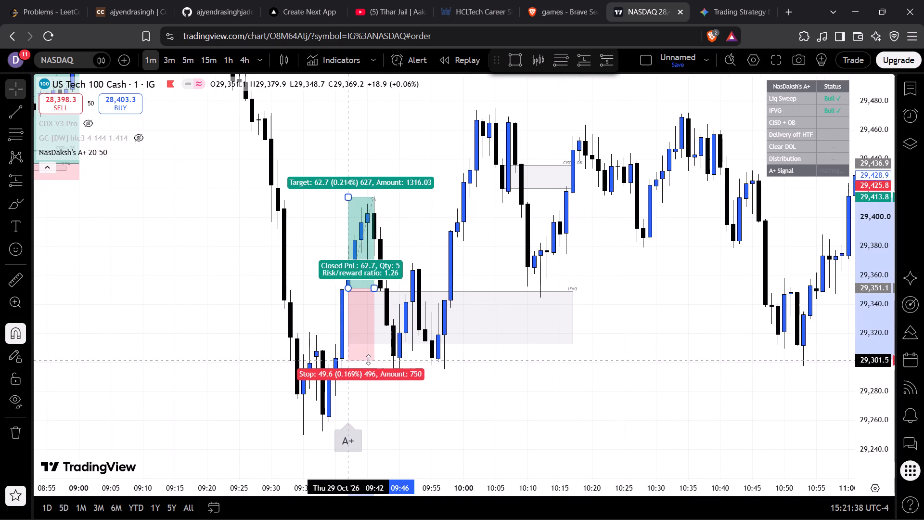
{"action": "left_click_drag", "start_coordinate": [368, 360], "coordinate": [371, 359]}
{"action": "left_click_drag", "start_coordinate": [346, 196], "coordinate": [341, 216]}
{"action": "left_click_drag", "start_coordinate": [638, 299], "coordinate": [625, 299]}
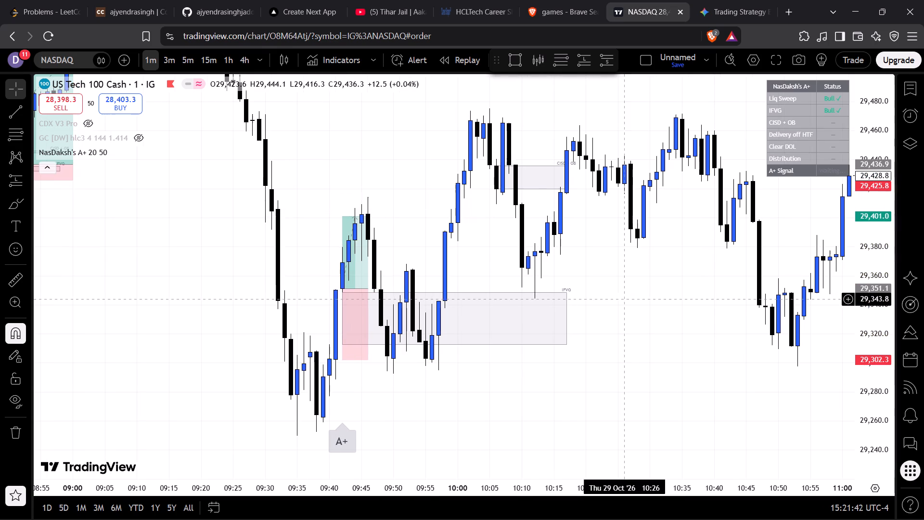
{"action": "left_click_drag", "start_coordinate": [369, 287], "coordinate": [355, 289]}
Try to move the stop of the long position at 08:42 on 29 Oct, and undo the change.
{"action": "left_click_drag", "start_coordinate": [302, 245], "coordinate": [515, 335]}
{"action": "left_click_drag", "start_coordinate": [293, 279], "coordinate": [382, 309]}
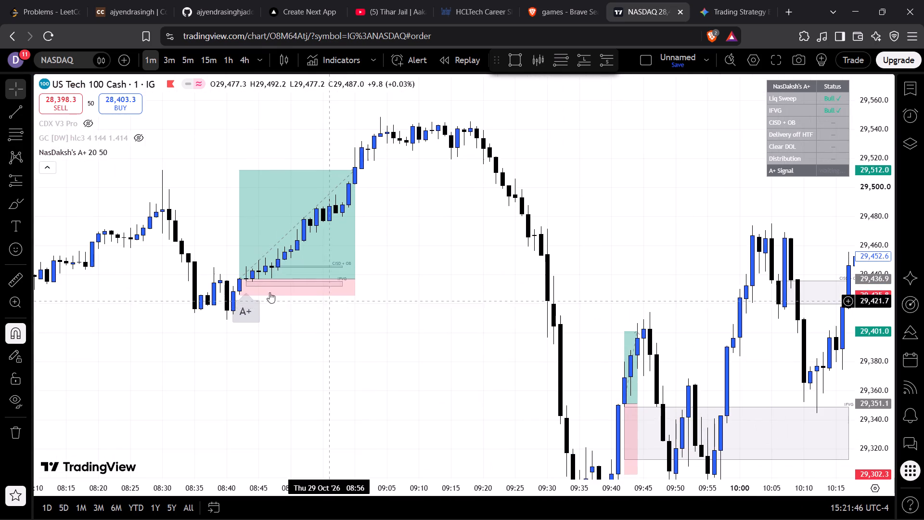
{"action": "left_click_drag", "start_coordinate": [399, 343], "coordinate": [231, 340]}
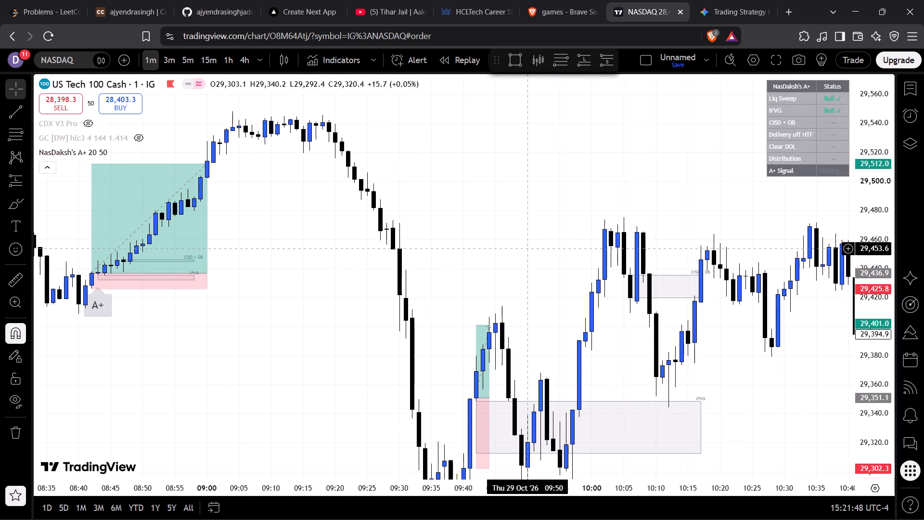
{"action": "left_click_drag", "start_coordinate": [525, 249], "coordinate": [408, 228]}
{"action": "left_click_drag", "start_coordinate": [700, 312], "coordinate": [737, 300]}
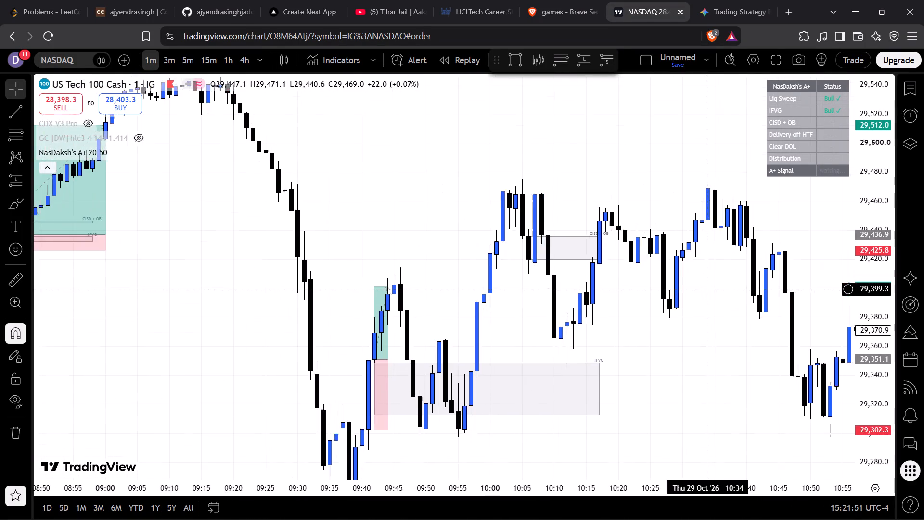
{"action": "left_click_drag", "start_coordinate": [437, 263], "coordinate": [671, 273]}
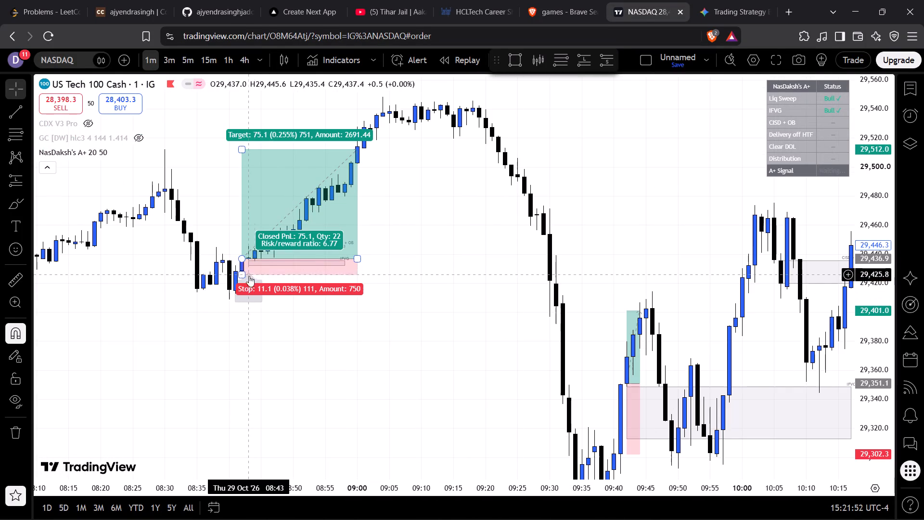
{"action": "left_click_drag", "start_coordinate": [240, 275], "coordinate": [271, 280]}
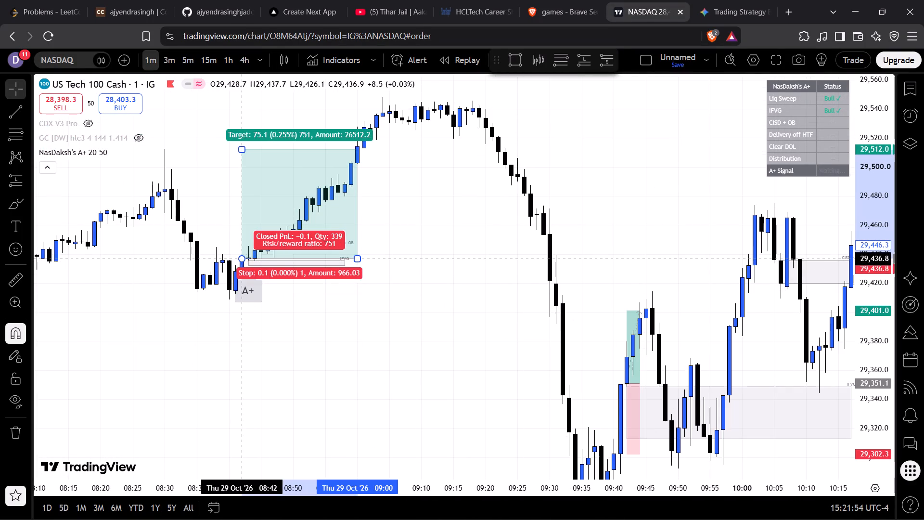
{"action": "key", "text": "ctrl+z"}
Examine the price action from 10:00 on 29 Oct, past the A+ label near 18:05, into the early hours of 30 Oct.
{"action": "left_click_drag", "start_coordinate": [382, 304], "coordinate": [103, 265]}
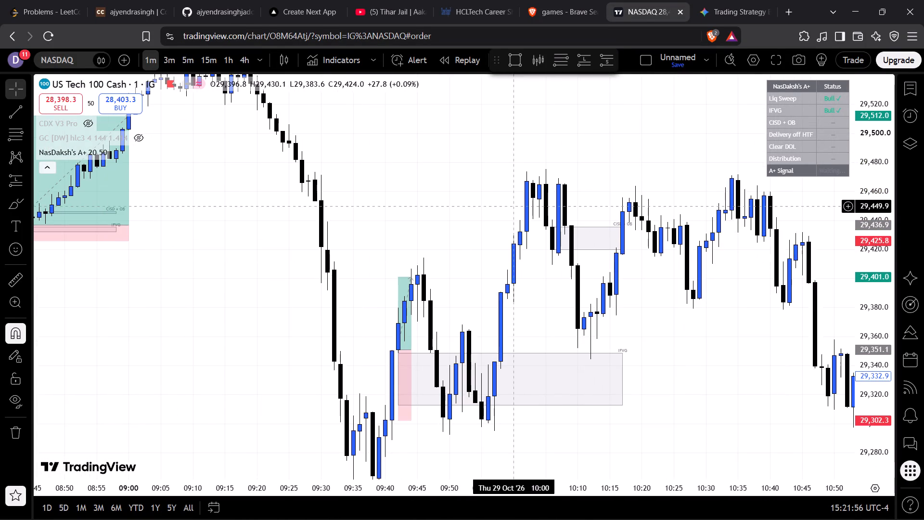
{"action": "left_click_drag", "start_coordinate": [515, 205], "coordinate": [246, 201]}
{"action": "left_click_drag", "start_coordinate": [518, 301], "coordinate": [269, 348]}
{"action": "left_click_drag", "start_coordinate": [680, 243], "coordinate": [294, 323]}
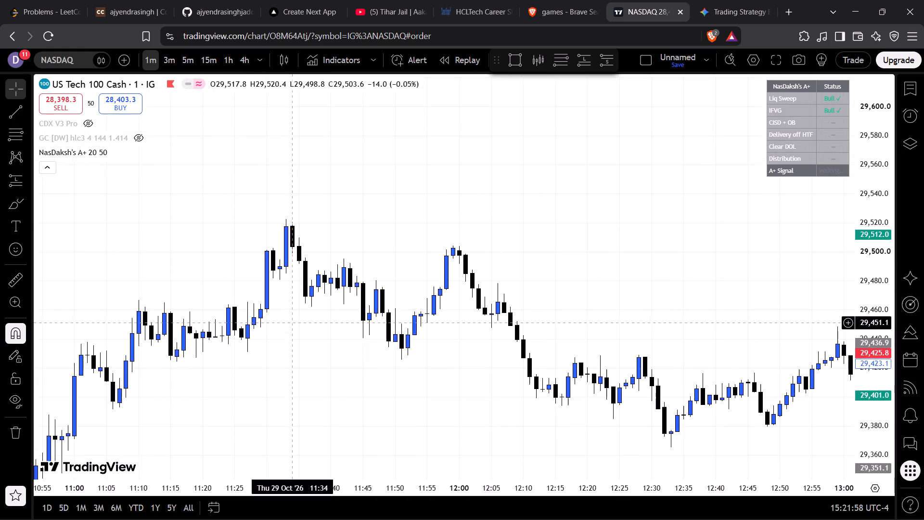
{"action": "left_click_drag", "start_coordinate": [610, 362], "coordinate": [307, 265]}
{"action": "left_click_drag", "start_coordinate": [590, 279], "coordinate": [286, 198]}
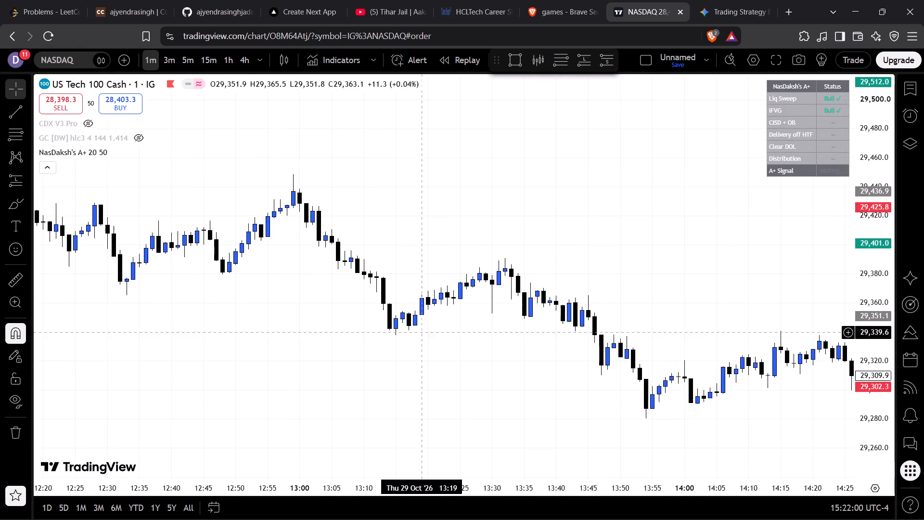
{"action": "left_click_drag", "start_coordinate": [438, 344], "coordinate": [193, 221]}
{"action": "left_click_drag", "start_coordinate": [406, 241], "coordinate": [145, 262]}
{"action": "left_click_drag", "start_coordinate": [460, 237], "coordinate": [227, 238]}
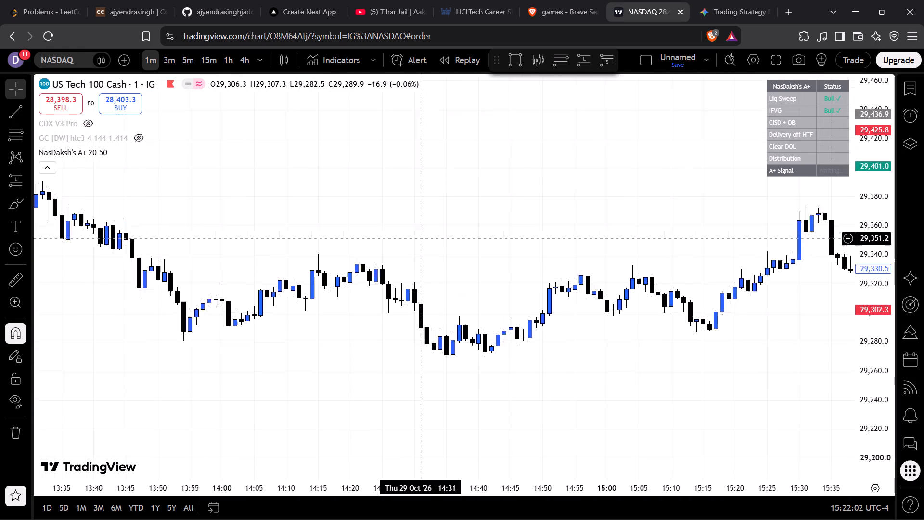
{"action": "left_click_drag", "start_coordinate": [584, 227], "coordinate": [281, 283]}
{"action": "left_click_drag", "start_coordinate": [618, 375], "coordinate": [439, 93]}
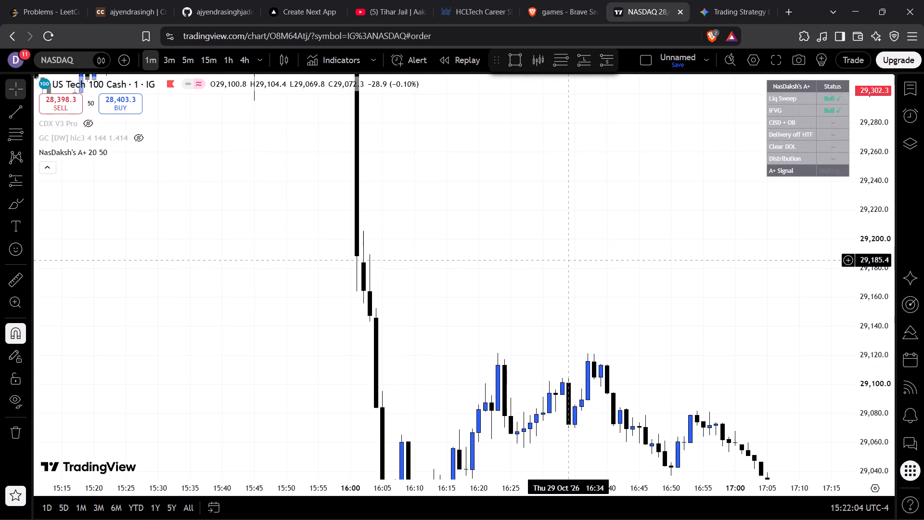
{"action": "left_click_drag", "start_coordinate": [570, 260], "coordinate": [400, 149]}
{"action": "left_click_drag", "start_coordinate": [751, 272], "coordinate": [373, 212]}
{"action": "left_click_drag", "start_coordinate": [706, 277], "coordinate": [625, 231]}
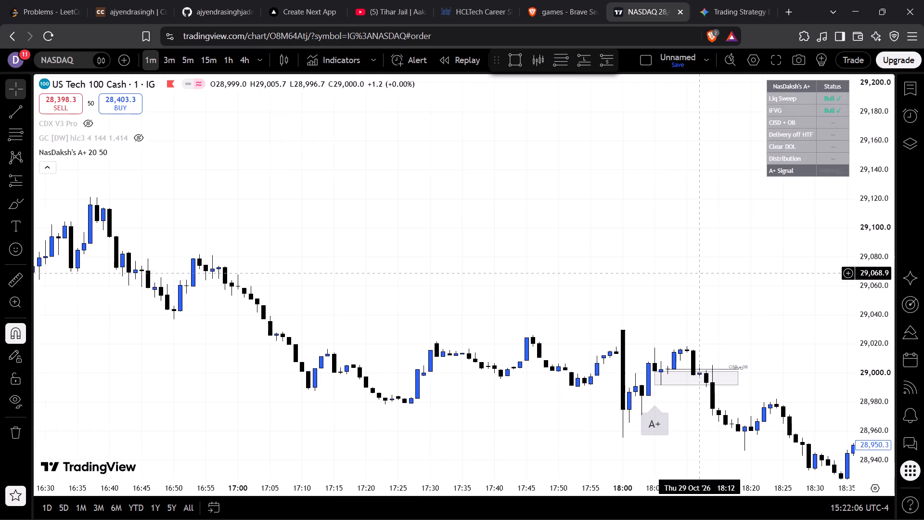
{"action": "left_click_drag", "start_coordinate": [625, 231], "coordinate": [366, 121]}
{"action": "left_click_drag", "start_coordinate": [681, 211], "coordinate": [354, 203]}
{"action": "left_click_drag", "start_coordinate": [643, 191], "coordinate": [278, 198]}
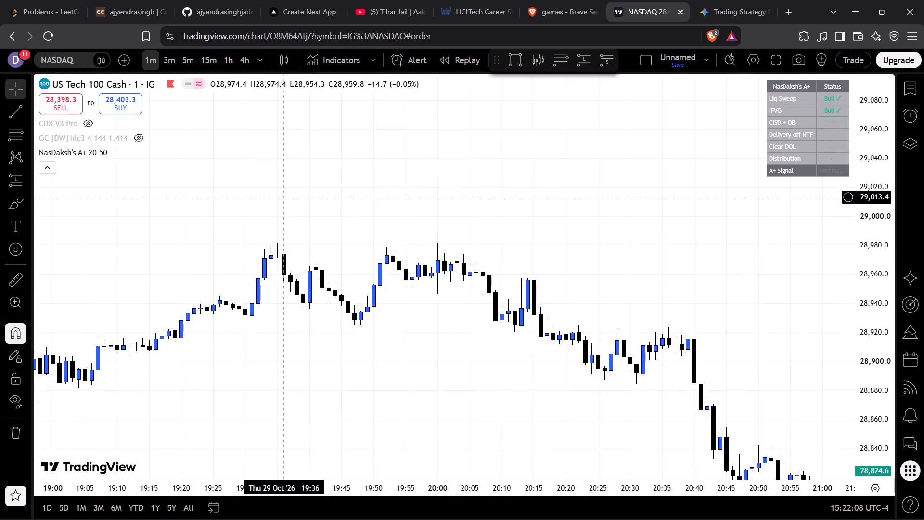
{"action": "left_click_drag", "start_coordinate": [616, 194], "coordinate": [312, 57]}
{"action": "left_click_drag", "start_coordinate": [685, 205], "coordinate": [296, 145]}
{"action": "scroll", "coordinate": [556, 222], "scroll_direction": "down", "scroll_amount": 7}
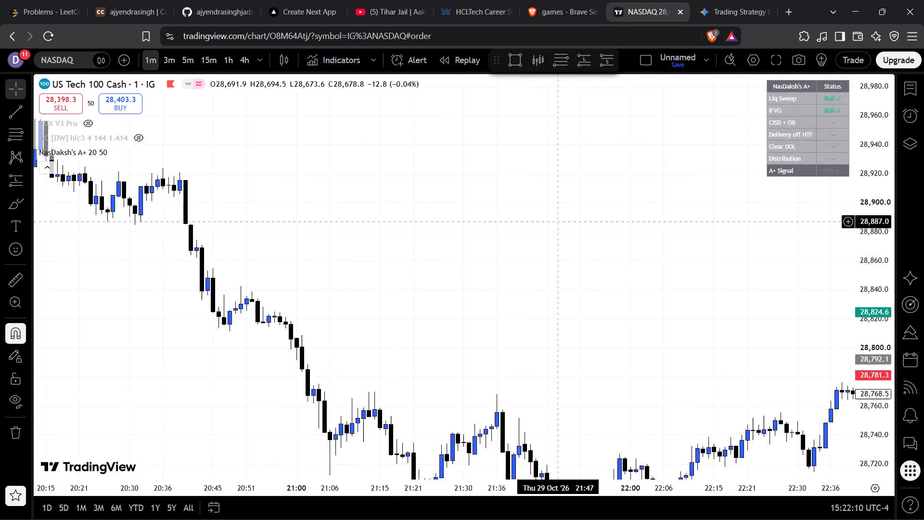
{"action": "left_click_drag", "start_coordinate": [667, 245], "coordinate": [250, 168]}
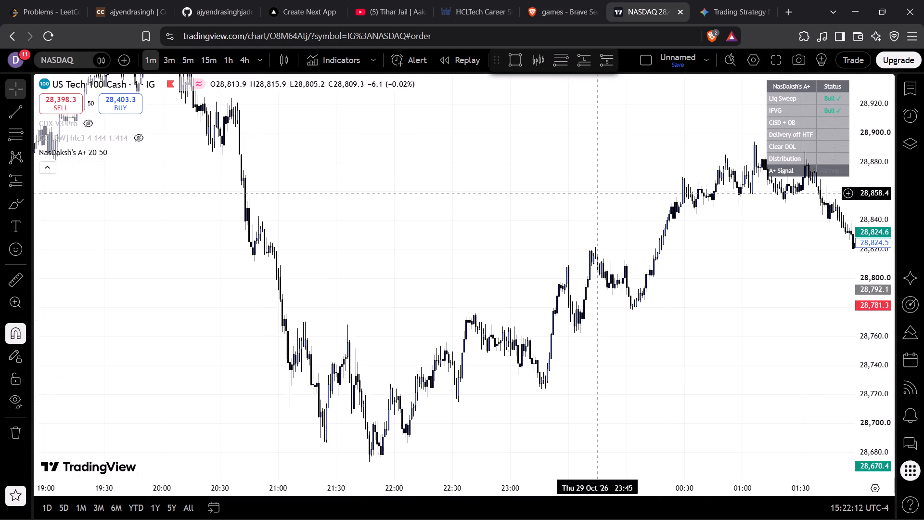
{"action": "left_click_drag", "start_coordinate": [602, 194], "coordinate": [250, 241]}
{"action": "left_click_drag", "start_coordinate": [562, 274], "coordinate": [466, 245]}
Lower the stop of the long position at 03:55 on 30 Oct to about 28,775.3.
{"action": "scroll", "coordinate": [528, 320], "scroll_direction": "up", "scroll_amount": 3, "text": "ctrl"}
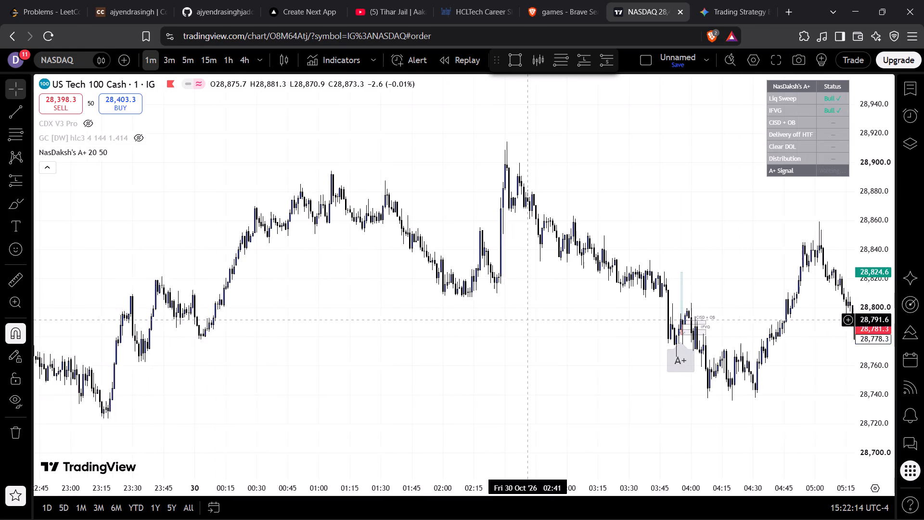
{"action": "scroll", "coordinate": [528, 320], "scroll_direction": "up", "scroll_amount": 2, "text": "ctrl"}
{"action": "left_click_drag", "start_coordinate": [601, 332], "coordinate": [337, 260]}
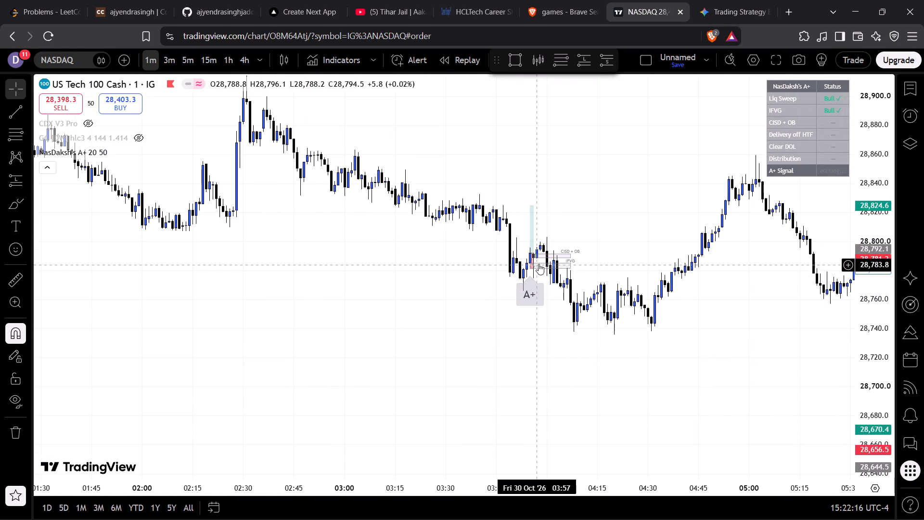
{"action": "scroll", "coordinate": [557, 324], "scroll_direction": "up", "scroll_amount": 2, "text": "ctrl"}
{"action": "left_click_drag", "start_coordinate": [626, 341], "coordinate": [568, 375]}
{"action": "left_click_drag", "start_coordinate": [858, 414], "coordinate": [822, 156]}
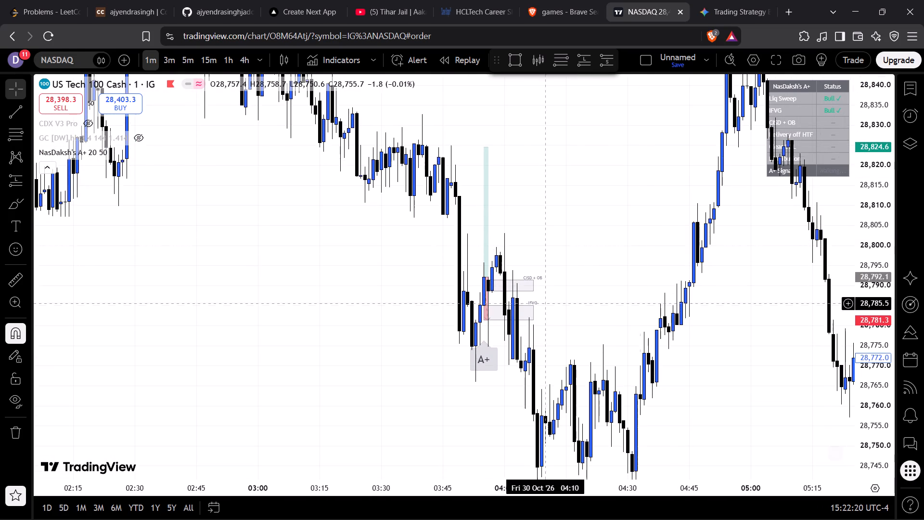
{"action": "scroll", "coordinate": [538, 306], "scroll_direction": "up", "scroll_amount": 5, "text": "ctrl"}
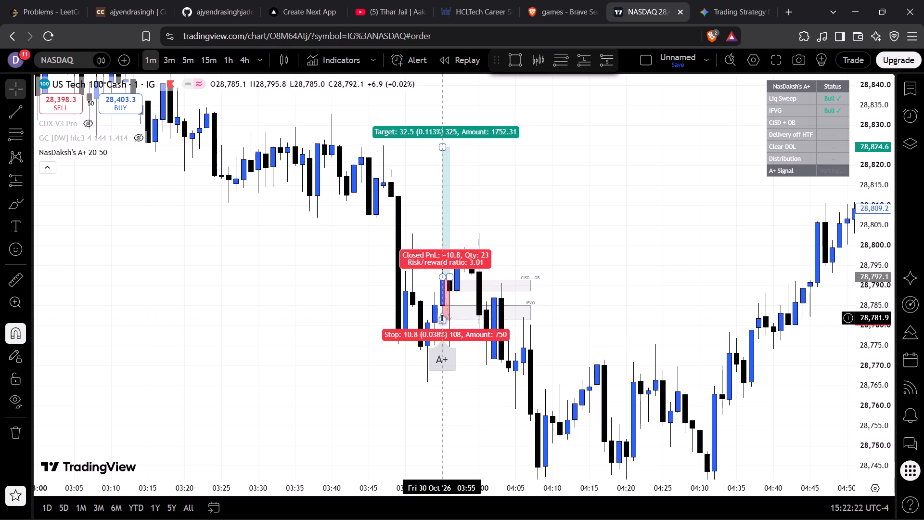
{"action": "left_click_drag", "start_coordinate": [442, 318], "coordinate": [469, 322]}
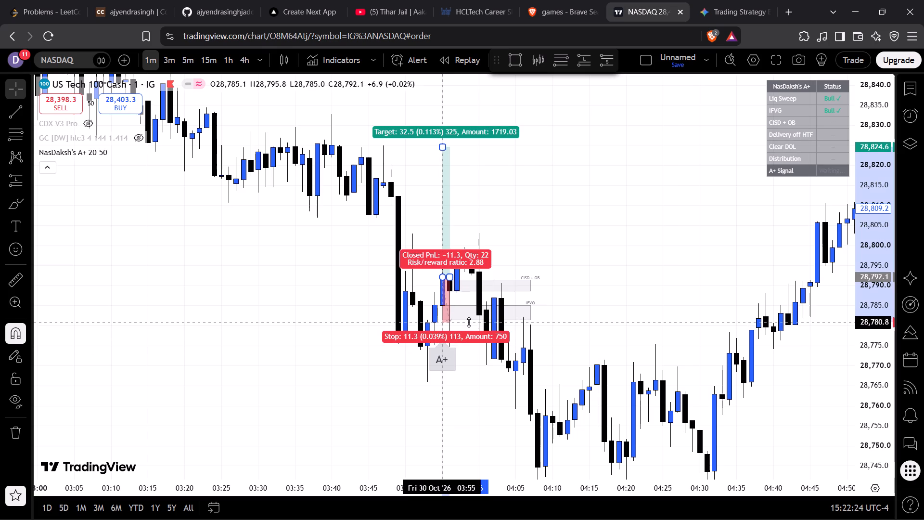
{"action": "left_click_drag", "start_coordinate": [469, 322], "coordinate": [465, 344]}
{"action": "left_click", "coordinate": [479, 372]}
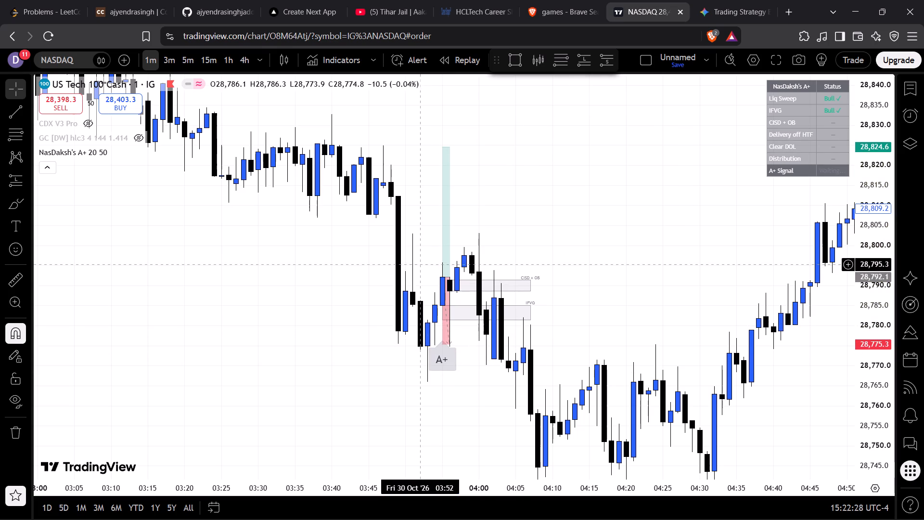
{"action": "left_click", "coordinate": [444, 148]}
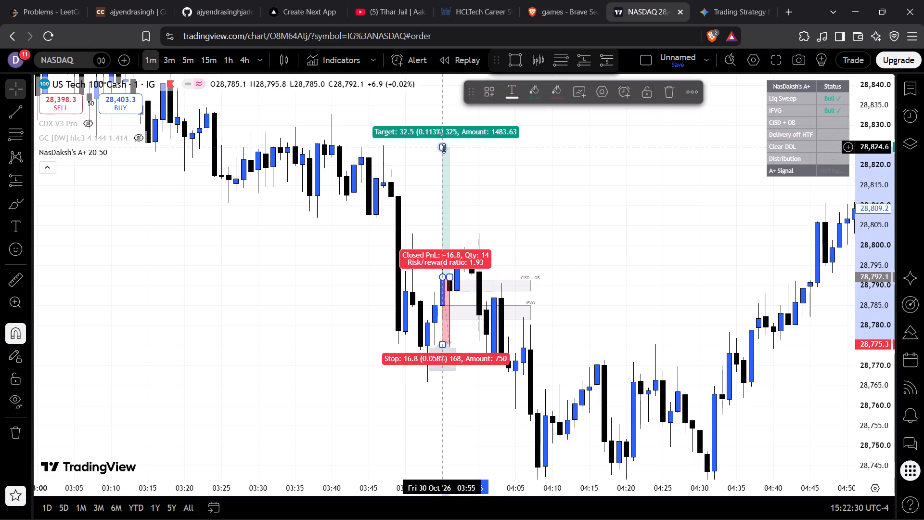
Examine the 30 Oct price action from 04:00 past the 06:05 A+ label to the positions at 09:05 and 09:13.
{"action": "left_click_drag", "start_coordinate": [584, 253], "coordinate": [265, 205]}
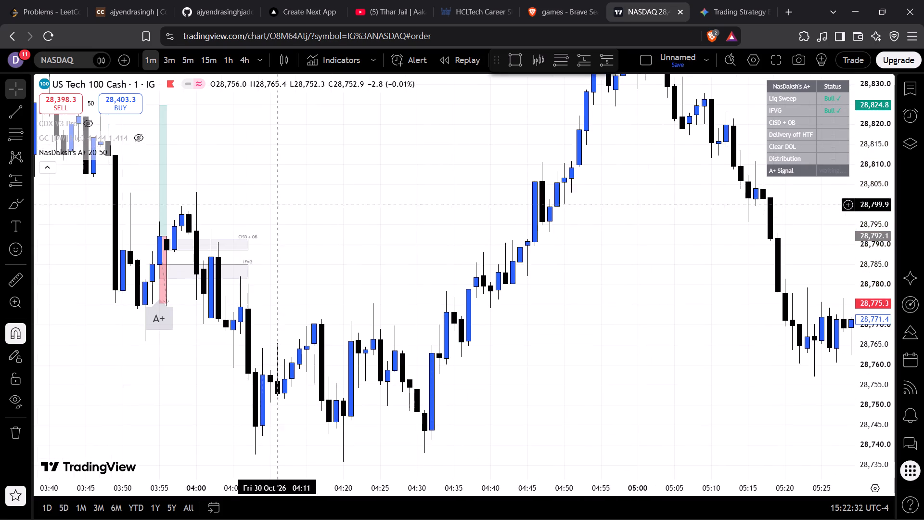
{"action": "left_click_drag", "start_coordinate": [603, 221], "coordinate": [207, 215]}
{"action": "left_click_drag", "start_coordinate": [614, 260], "coordinate": [332, 134]}
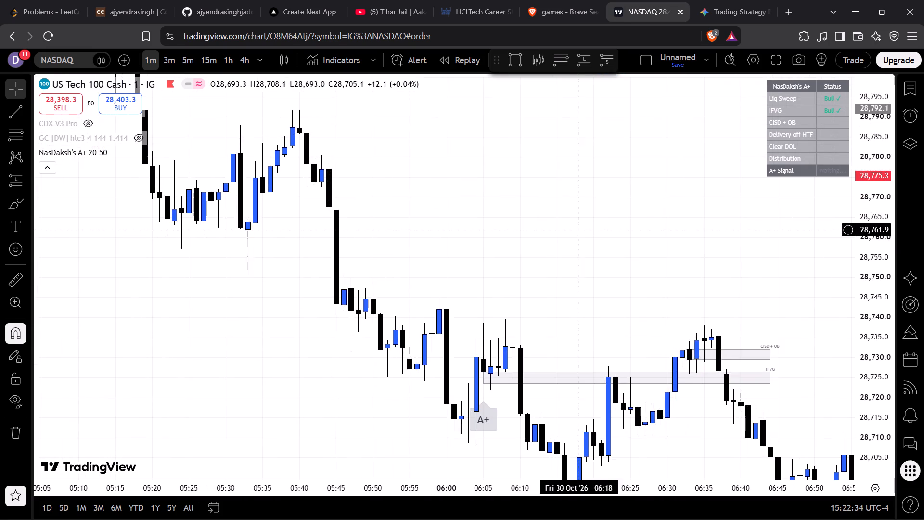
{"action": "left_click_drag", "start_coordinate": [577, 230], "coordinate": [474, 122]}
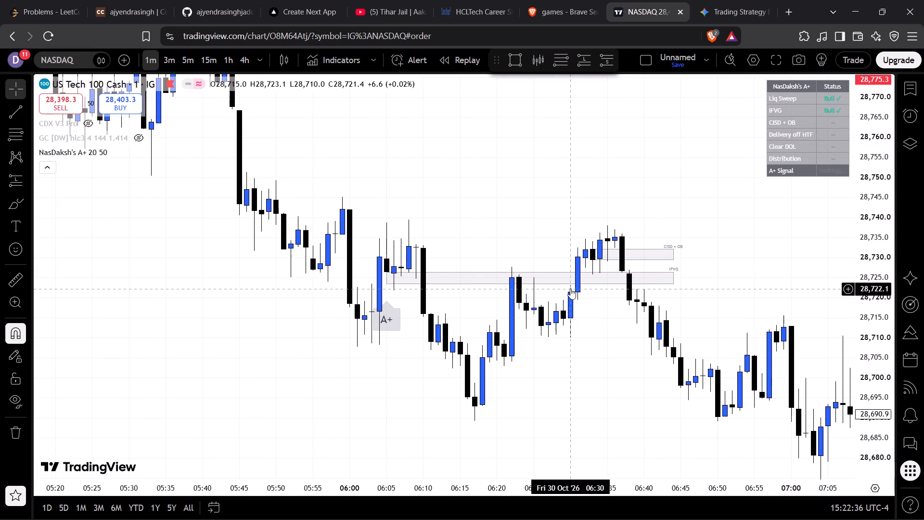
{"action": "left_click_drag", "start_coordinate": [570, 288], "coordinate": [262, 209]}
{"action": "left_click_drag", "start_coordinate": [572, 264], "coordinate": [286, 153]}
{"action": "left_click_drag", "start_coordinate": [568, 313], "coordinate": [327, 129]}
{"action": "left_click_drag", "start_coordinate": [653, 199], "coordinate": [326, 253]}
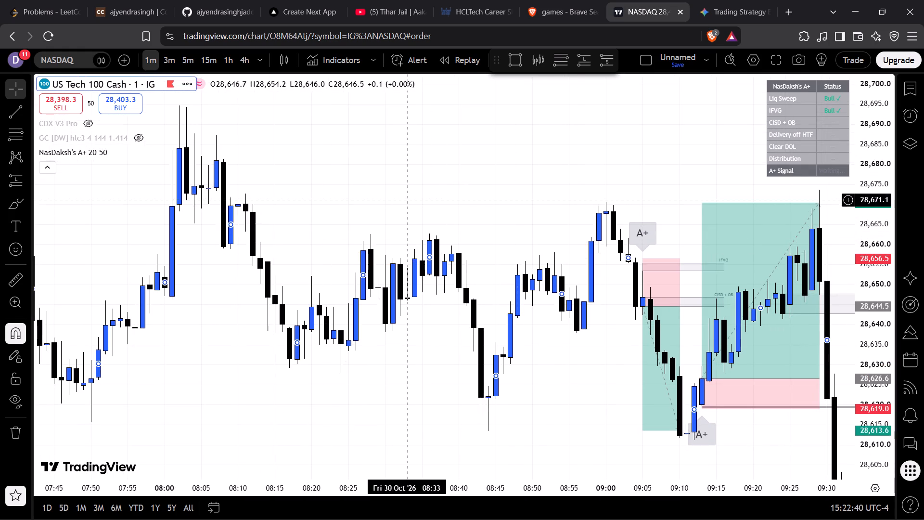
{"action": "left_click_drag", "start_coordinate": [566, 274], "coordinate": [315, 205]}
{"action": "left_click", "coordinate": [424, 118]}
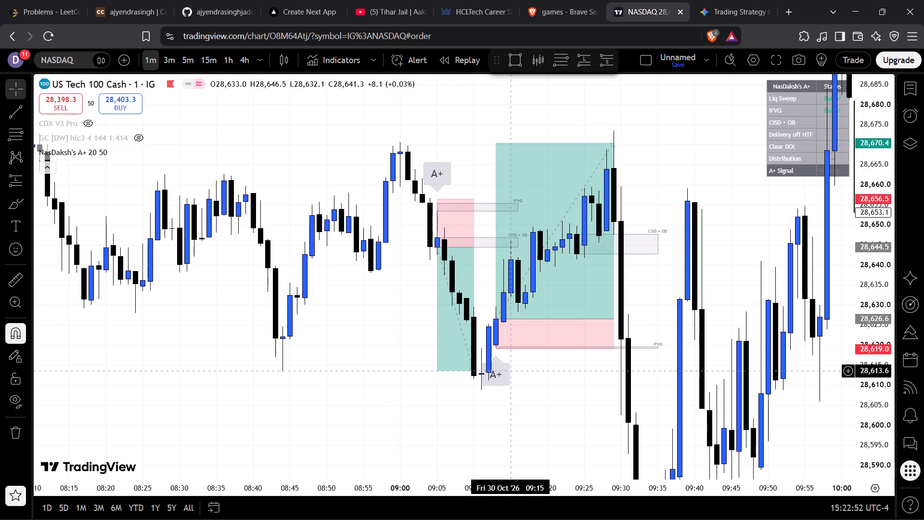
Lower the stop of the short position at 09:05 on 30 Oct to about 28,655.6.
{"action": "left_click_drag", "start_coordinate": [439, 201], "coordinate": [461, 201]}
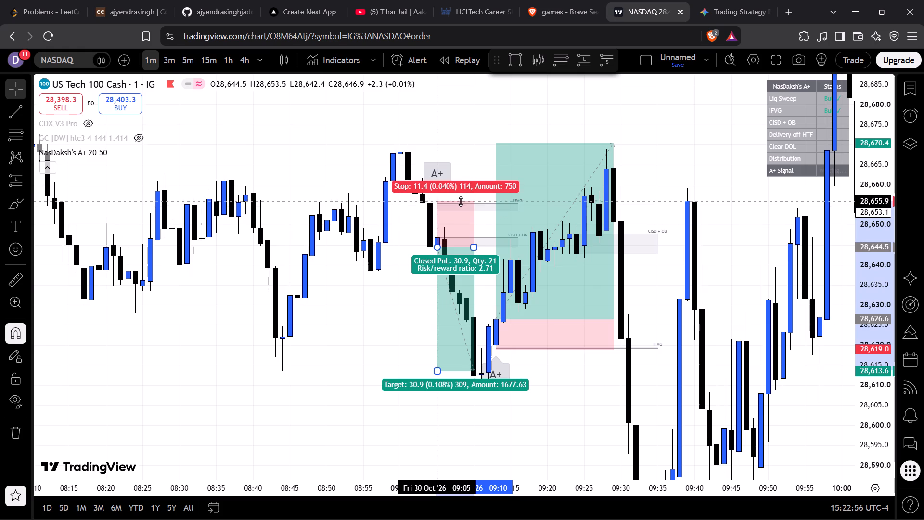
{"action": "left_click_drag", "start_coordinate": [461, 201], "coordinate": [462, 202]}
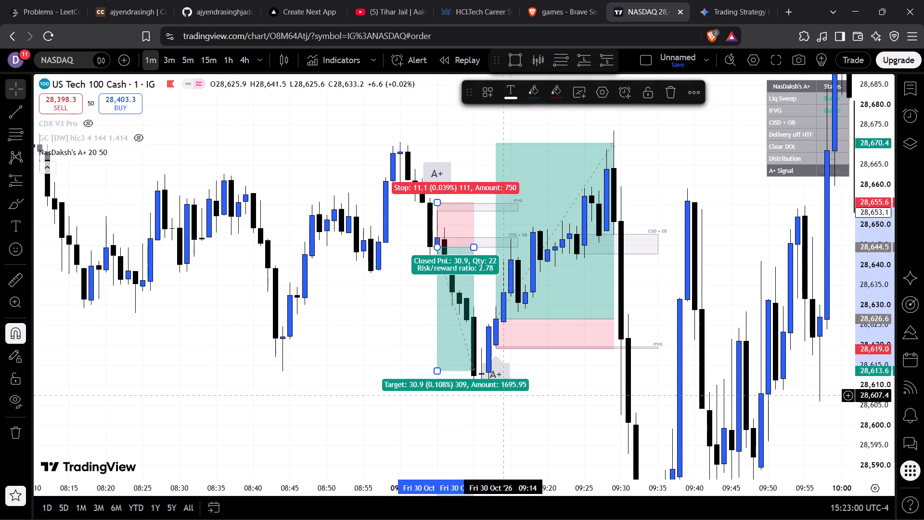
Examine the 30 Oct price action from the positions at 09:05 and 09:13 through to the end of the day's data.
{"action": "left_click_drag", "start_coordinate": [512, 396], "coordinate": [394, 424]}
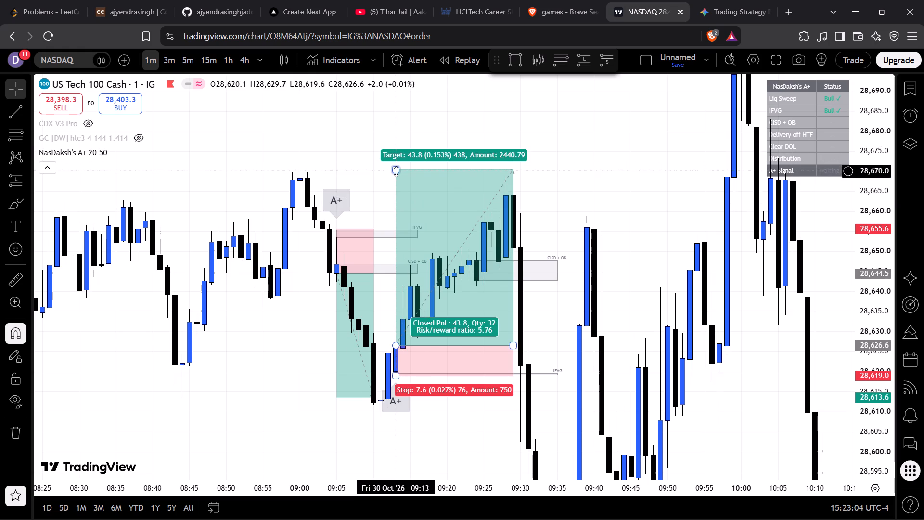
{"action": "left_click_drag", "start_coordinate": [575, 225], "coordinate": [518, 211]}
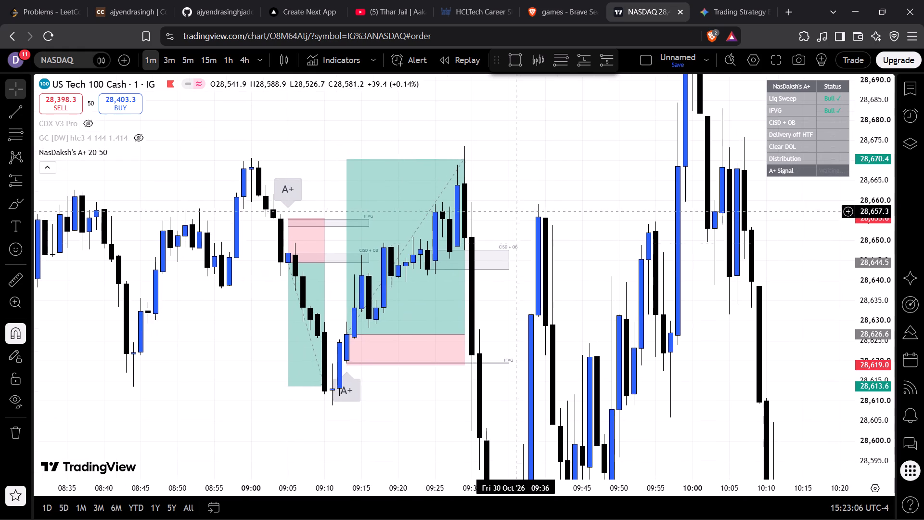
{"action": "left_click_drag", "start_coordinate": [542, 272], "coordinate": [399, 229]}
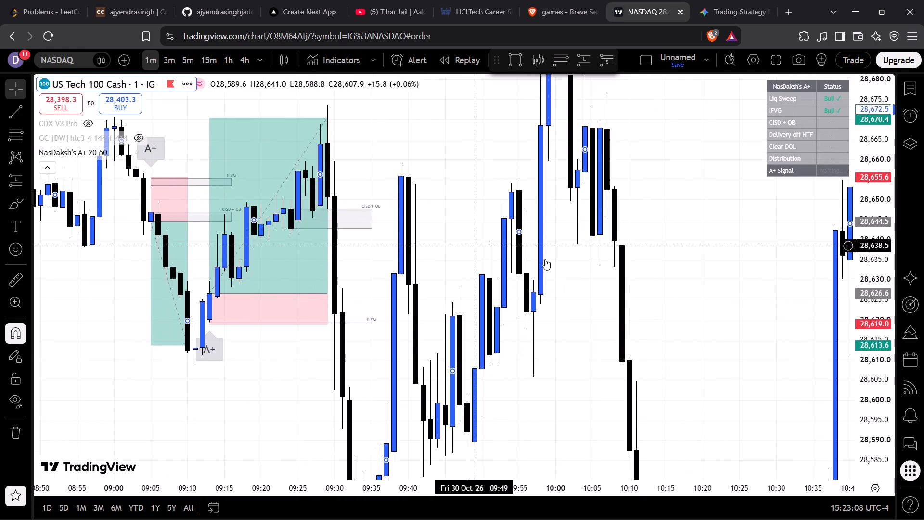
{"action": "left_click_drag", "start_coordinate": [545, 259], "coordinate": [287, 293]}
{"action": "left_click_drag", "start_coordinate": [553, 357], "coordinate": [480, 226]}
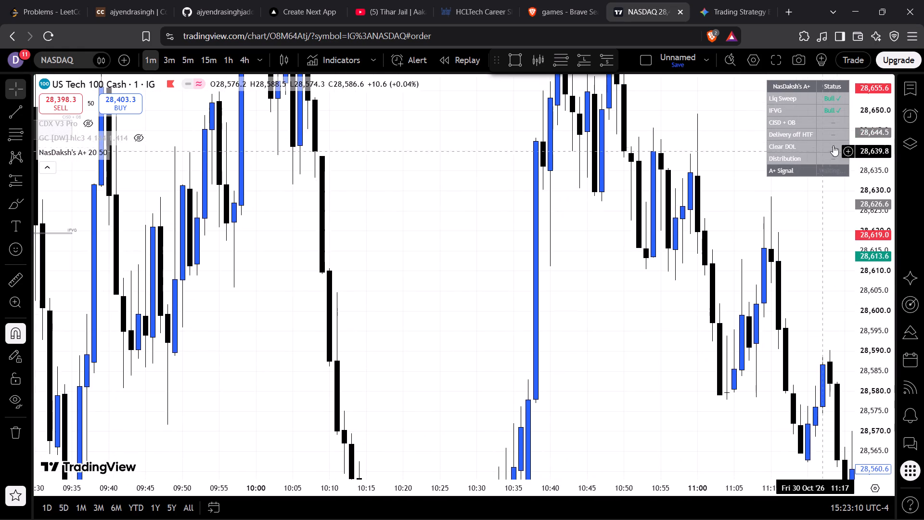
{"action": "left_click_drag", "start_coordinate": [861, 135], "coordinate": [839, 361]}
{"action": "scroll", "coordinate": [712, 373], "scroll_direction": "down", "scroll_amount": 3}
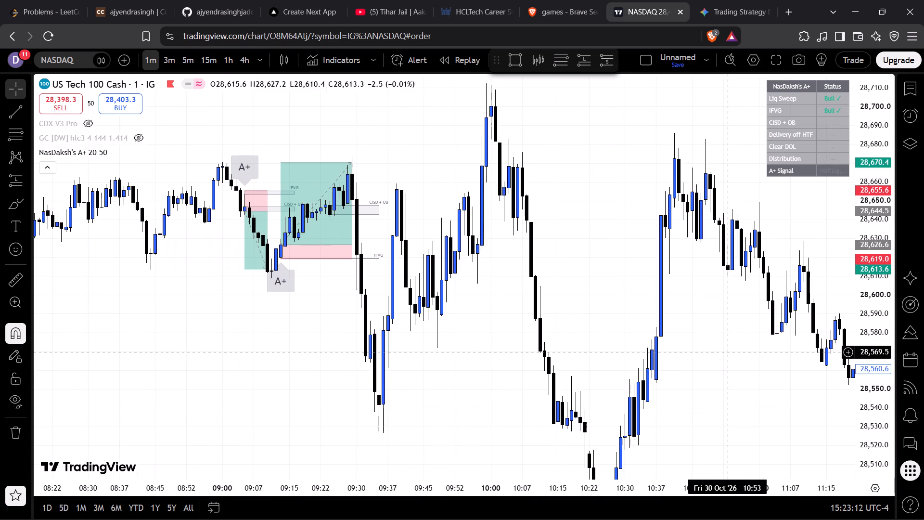
{"action": "left_click_drag", "start_coordinate": [730, 352], "coordinate": [390, 286]}
{"action": "left_click_drag", "start_coordinate": [576, 327], "coordinate": [341, 173]}
{"action": "left_click_drag", "start_coordinate": [616, 271], "coordinate": [313, 110]}
{"action": "left_click_drag", "start_coordinate": [620, 324], "coordinate": [354, 72]}
{"action": "left_click_drag", "start_coordinate": [573, 262], "coordinate": [319, 20]}
{"action": "left_click_drag", "start_coordinate": [649, 265], "coordinate": [351, 326]}
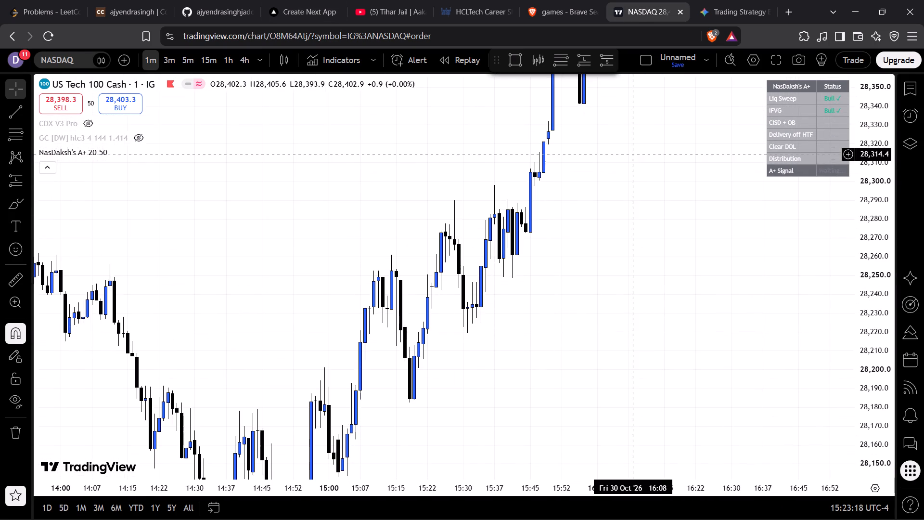
{"action": "left_click_drag", "start_coordinate": [634, 155], "coordinate": [436, 393]}
{"action": "left_click", "coordinate": [607, 213]}
{"action": "scroll", "coordinate": [607, 213], "scroll_direction": "down", "scroll_amount": 6}
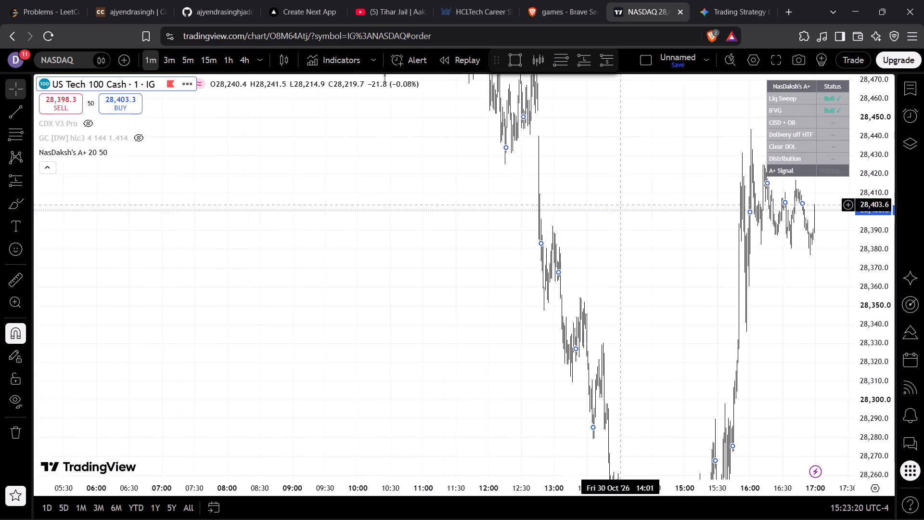
Scan the A+ signals across the wider chart from 30 Oct back to 27 Oct.
{"action": "left_click_drag", "start_coordinate": [864, 129], "coordinate": [819, 497]}
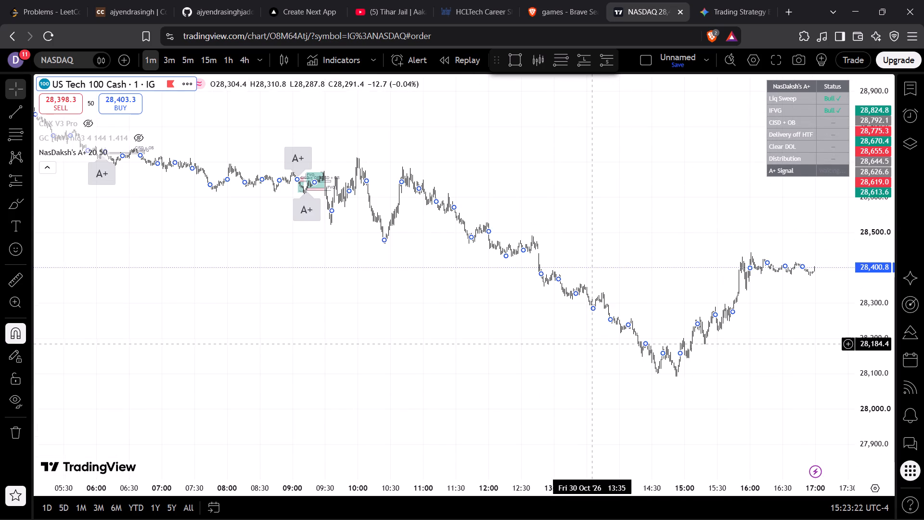
{"action": "scroll", "coordinate": [592, 344], "scroll_direction": "down", "scroll_amount": 7}
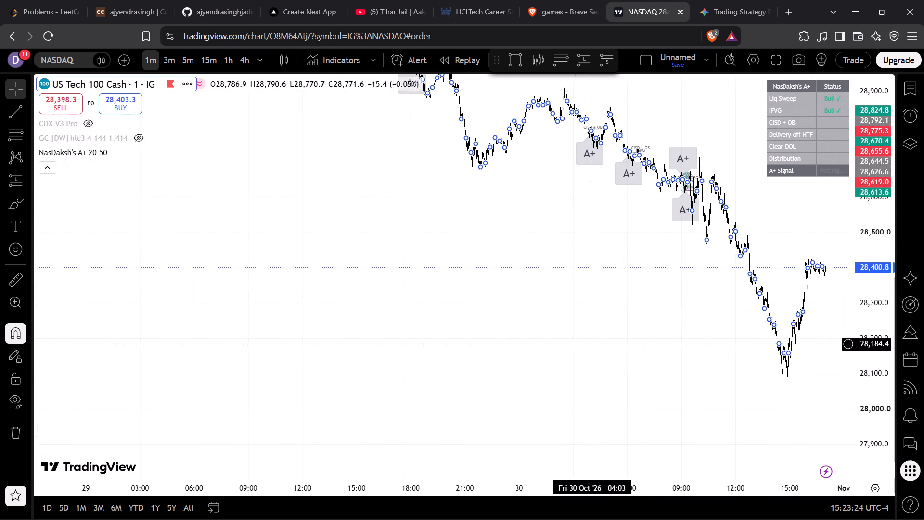
{"action": "left_click_drag", "start_coordinate": [499, 193], "coordinate": [806, 468]}
{"action": "left_click_drag", "start_coordinate": [516, 274], "coordinate": [718, 409]}
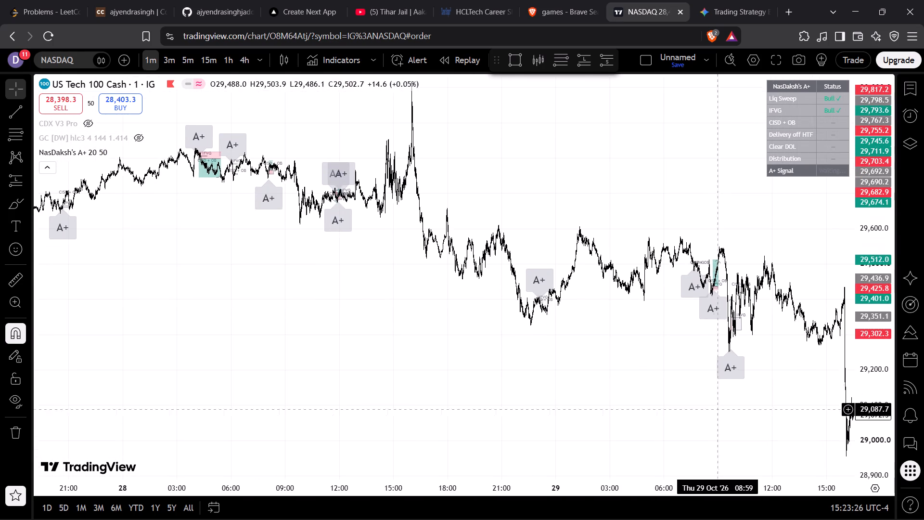
{"action": "left_click_drag", "start_coordinate": [466, 305], "coordinate": [816, 334]}
{"action": "left_click_drag", "start_coordinate": [543, 328], "coordinate": [783, 291]}
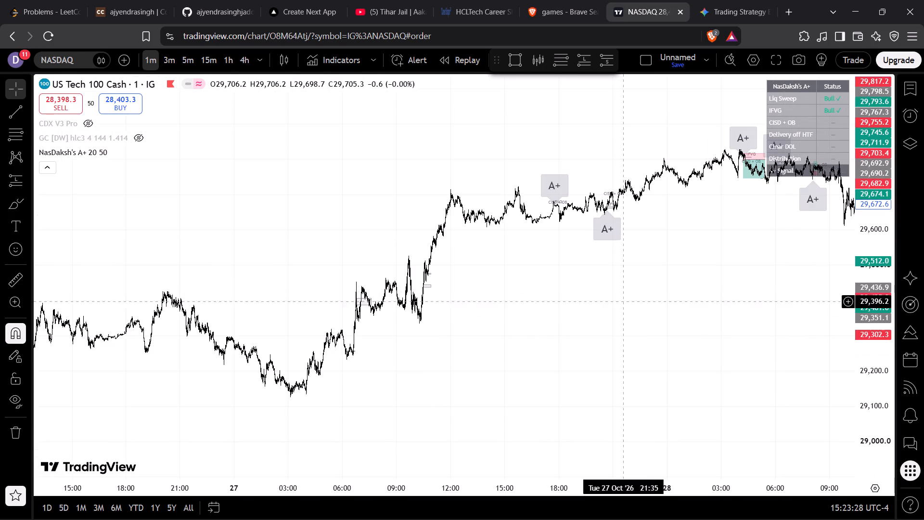
{"action": "left_click_drag", "start_coordinate": [572, 312], "coordinate": [433, 354]}
{"action": "scroll", "coordinate": [619, 326], "scroll_direction": "up", "scroll_amount": 7, "text": "ctrl"}
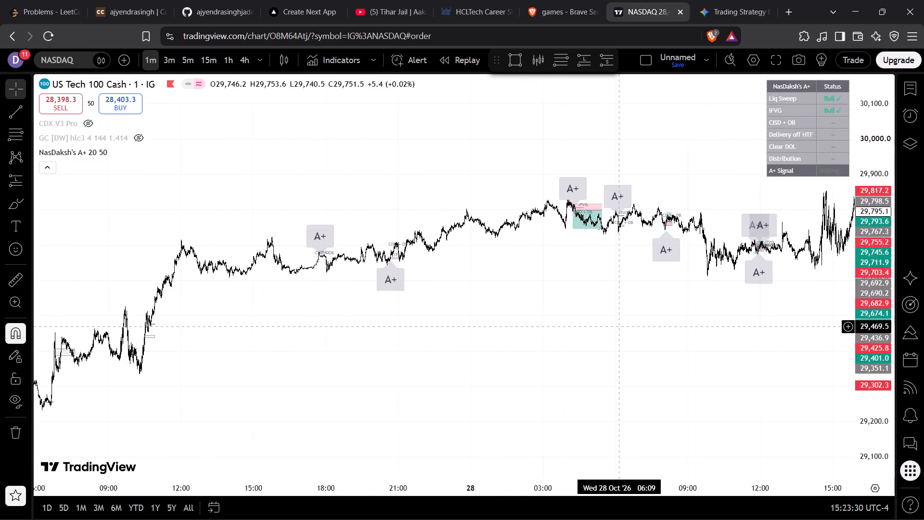
Lower the stop of the short position at 04:14 on 28 Oct to about 29,807.5.
{"action": "left_click_drag", "start_coordinate": [882, 423], "coordinate": [849, 77]}
{"action": "scroll", "coordinate": [537, 195], "scroll_direction": "up", "scroll_amount": 3, "text": "ctrl"}
{"action": "left_click_drag", "start_coordinate": [591, 156], "coordinate": [549, 378]}
{"action": "scroll", "coordinate": [538, 333], "scroll_direction": "up", "scroll_amount": 7, "text": "ctrl"}
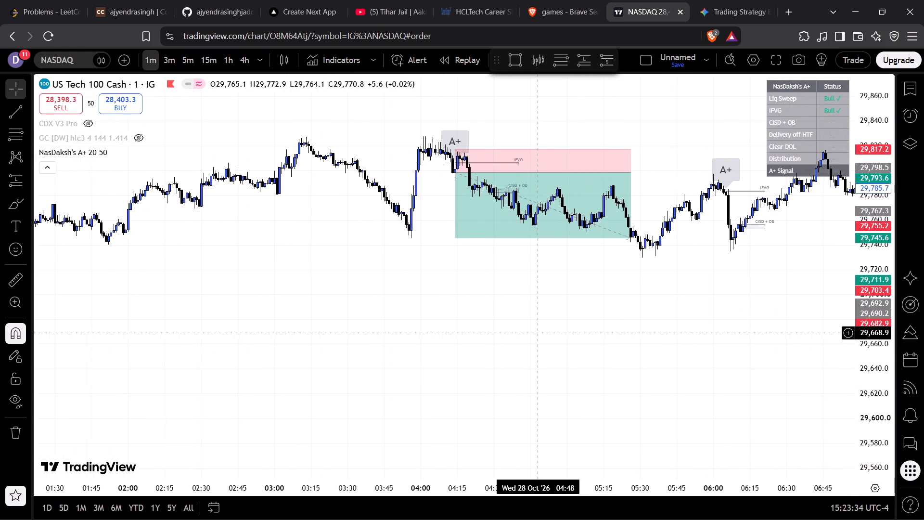
{"action": "scroll", "coordinate": [538, 333], "scroll_direction": "up", "scroll_amount": 1, "text": "ctrl"}
{"action": "left_click_drag", "start_coordinate": [549, 272], "coordinate": [611, 338]}
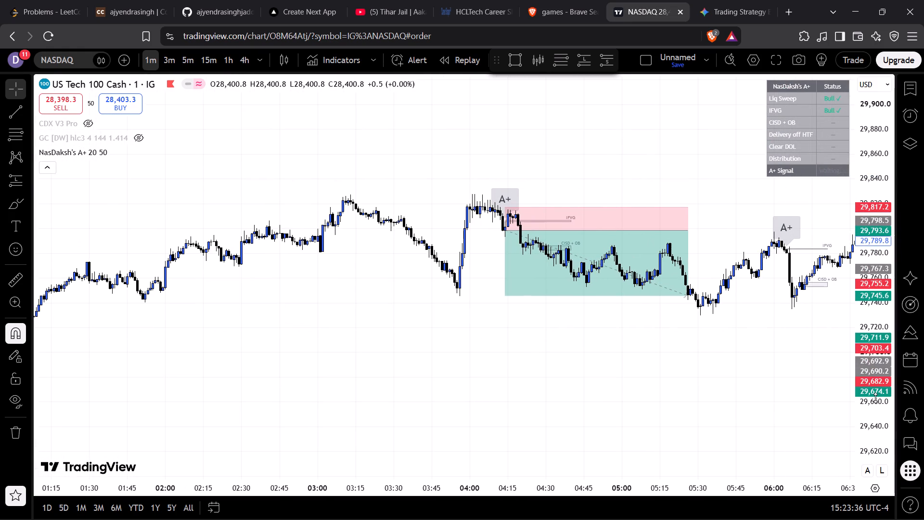
{"action": "left_click_drag", "start_coordinate": [875, 398], "coordinate": [844, 211]}
{"action": "scroll", "coordinate": [587, 284], "scroll_direction": "up", "scroll_amount": 4, "text": "ctrl"}
{"action": "left_click_drag", "start_coordinate": [778, 197], "coordinate": [776, 302]}
{"action": "scroll", "coordinate": [545, 266], "scroll_direction": "up", "scroll_amount": 3, "text": "ctrl"}
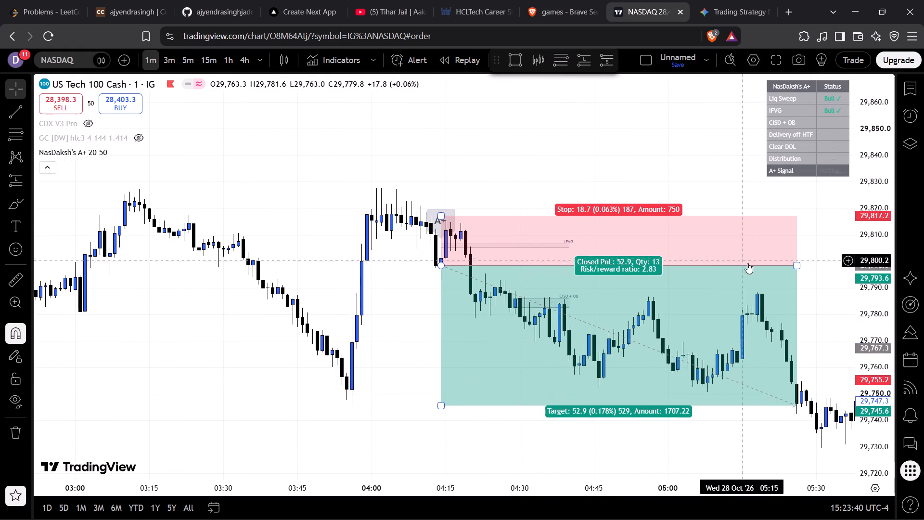
{"action": "left_click_drag", "start_coordinate": [871, 359], "coordinate": [852, 255]}
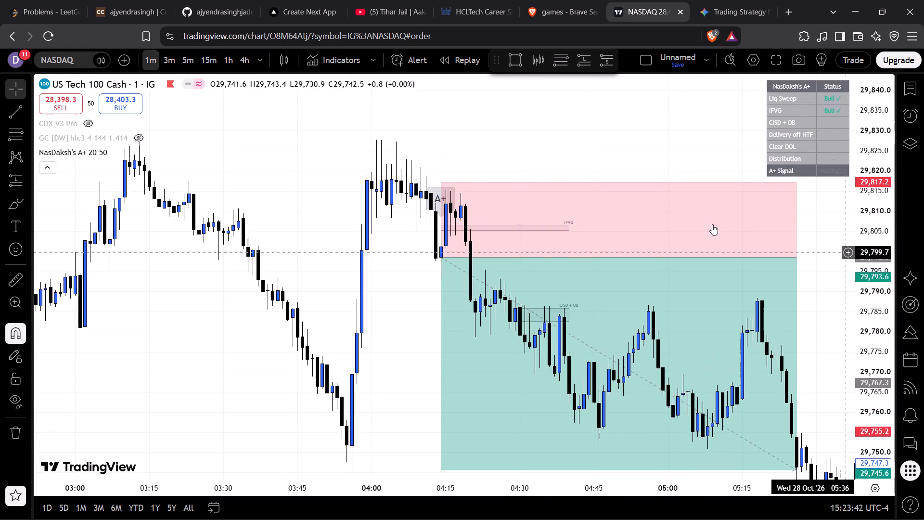
{"action": "scroll", "coordinate": [505, 199], "scroll_direction": "up", "scroll_amount": 1, "text": "ctrl"}
{"action": "left_click_drag", "start_coordinate": [524, 153], "coordinate": [484, 134]}
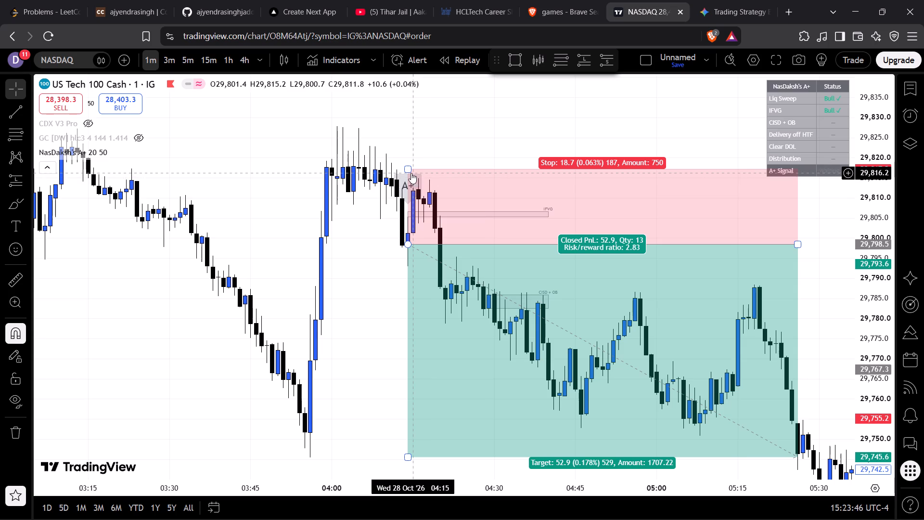
{"action": "left_click_drag", "start_coordinate": [492, 156], "coordinate": [476, 146]}
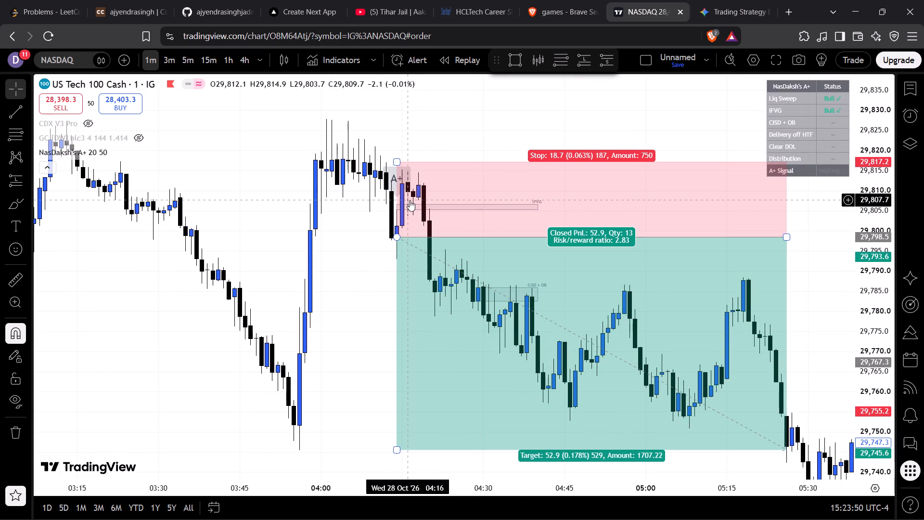
{"action": "left_click_drag", "start_coordinate": [397, 161], "coordinate": [418, 193]}
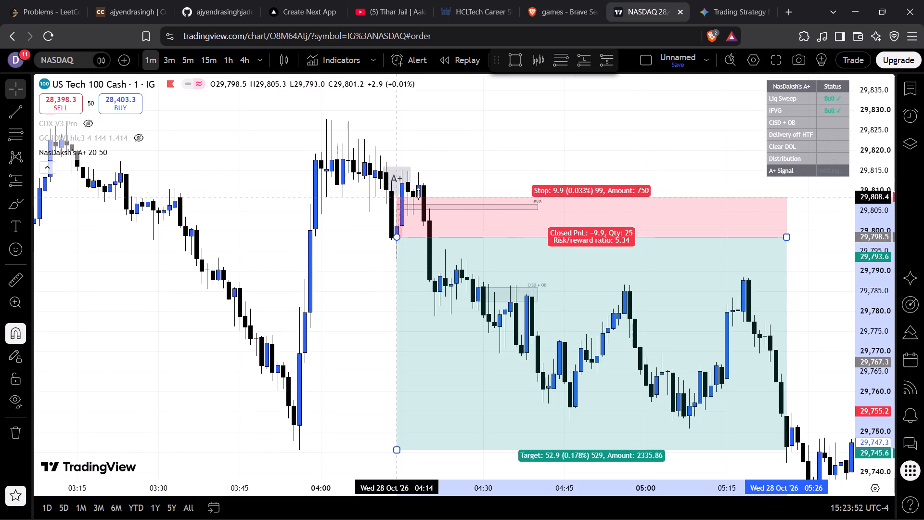
{"action": "left_click_drag", "start_coordinate": [418, 193], "coordinate": [457, 203]}
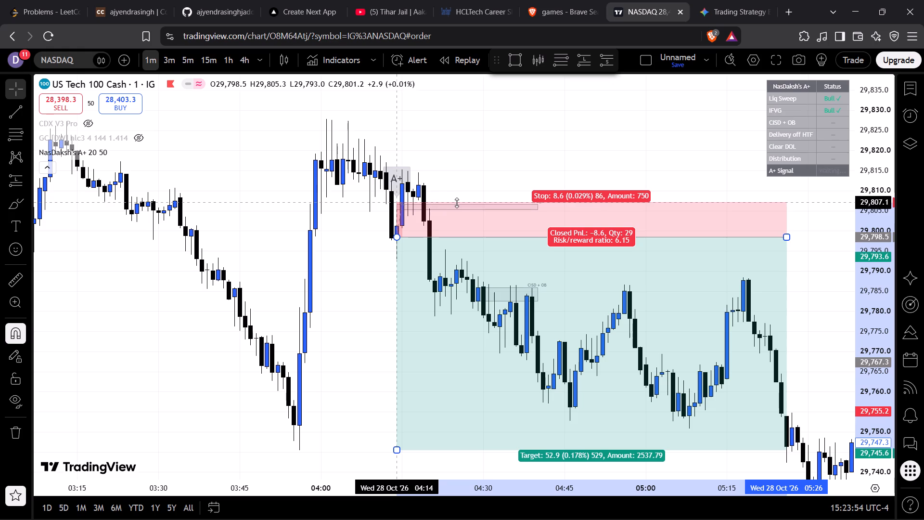
{"action": "left_click_drag", "start_coordinate": [457, 203], "coordinate": [459, 201]}
{"action": "left_click", "coordinate": [509, 172]}
{"action": "left_click_drag", "start_coordinate": [509, 172], "coordinate": [461, 160]}
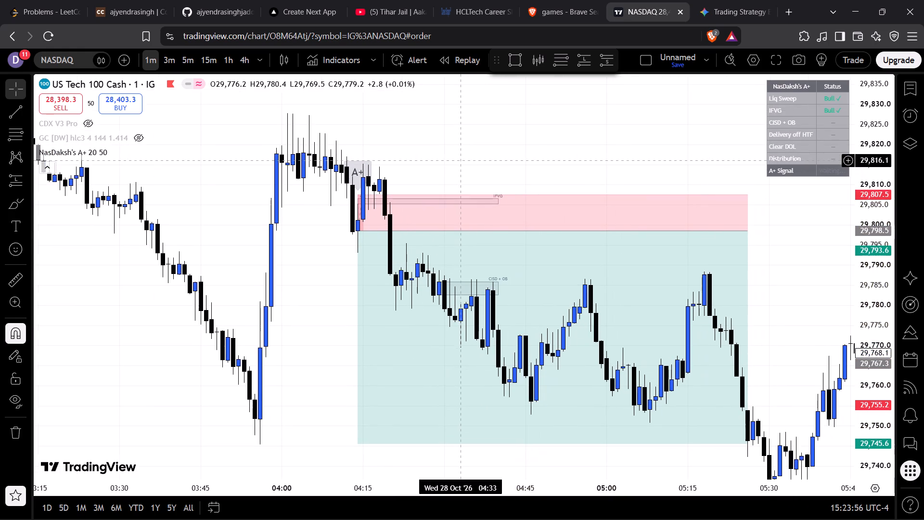
Narrow the short position at 04:14 on 28 Oct so that it ends at about 04:15.
{"action": "left_click_drag", "start_coordinate": [747, 231], "coordinate": [365, 239]}
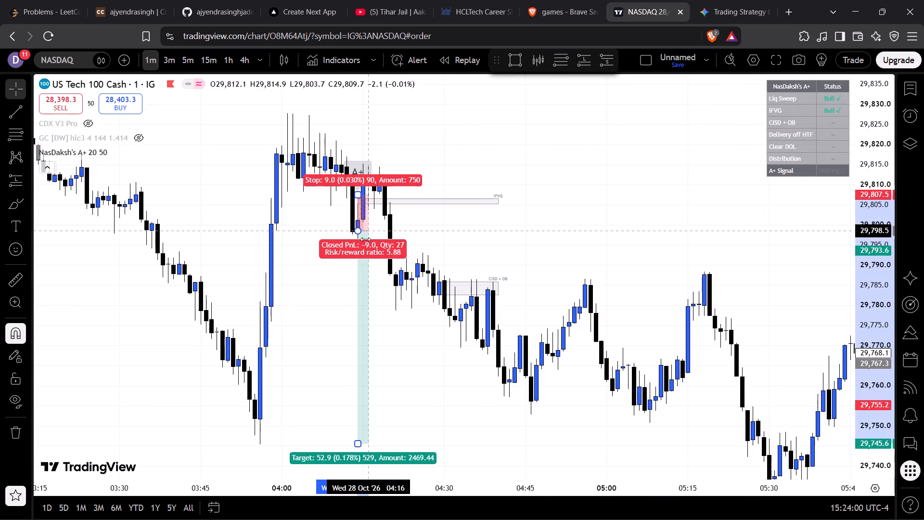
{"action": "left_click_drag", "start_coordinate": [365, 239], "coordinate": [364, 238]}
{"action": "left_click", "coordinate": [385, 261]}
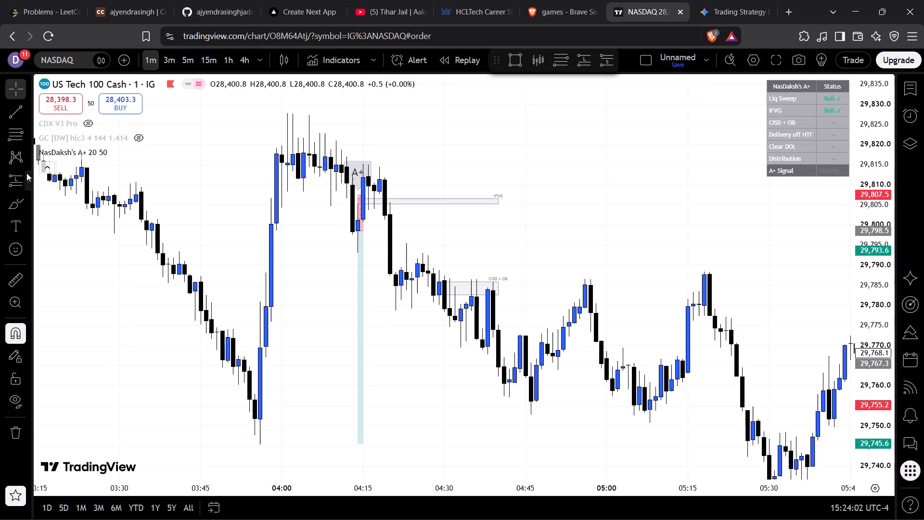
Draw a new short position at the 04:20 candle on 28 Oct with its entry at 29,787.9.
{"action": "left_click", "coordinate": [27, 180]}
{"action": "left_click", "coordinate": [72, 214]}
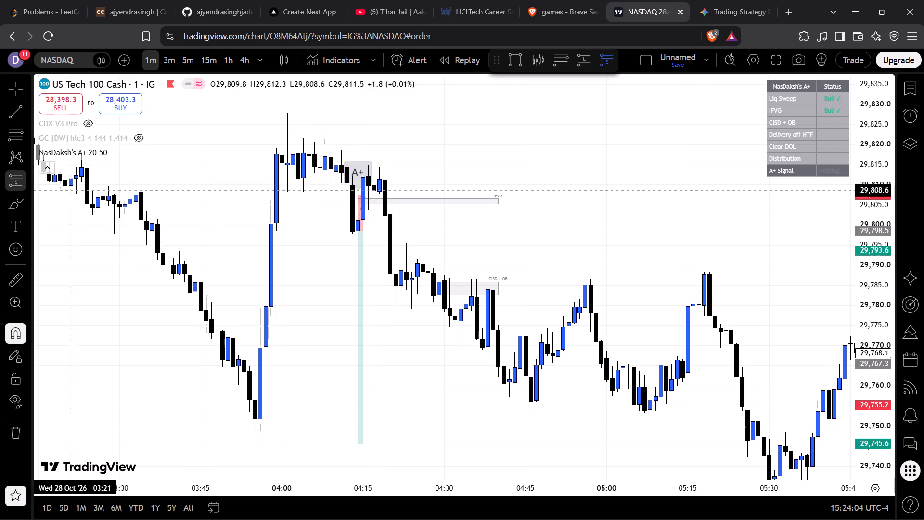
{"action": "left_click", "coordinate": [391, 264]}
{"action": "right_click", "coordinate": [299, 258]}
{"action": "left_click", "coordinate": [415, 155]}
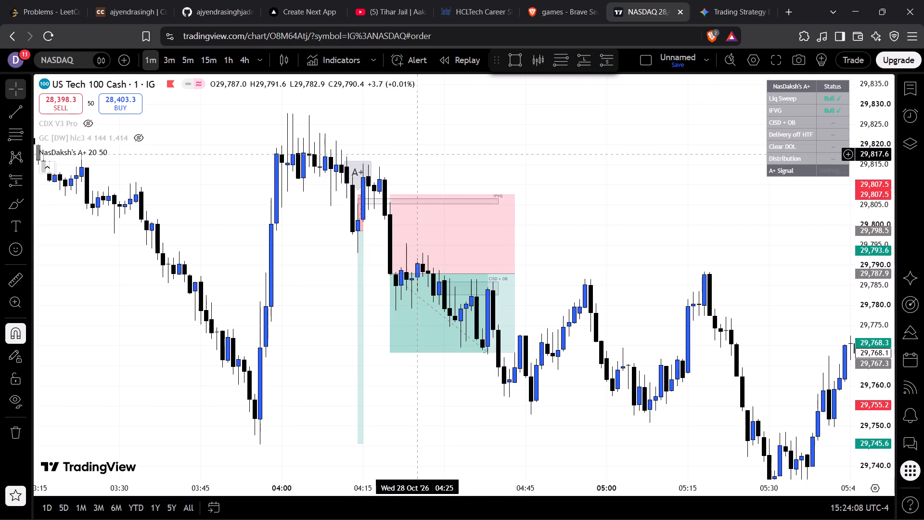
Set the 04:20 short position's stop to about 29,807.1 and its target to about 29,746.3.
{"action": "left_click_drag", "start_coordinate": [391, 194], "coordinate": [416, 196]}
{"action": "left_click_drag", "start_coordinate": [587, 194], "coordinate": [536, 155]}
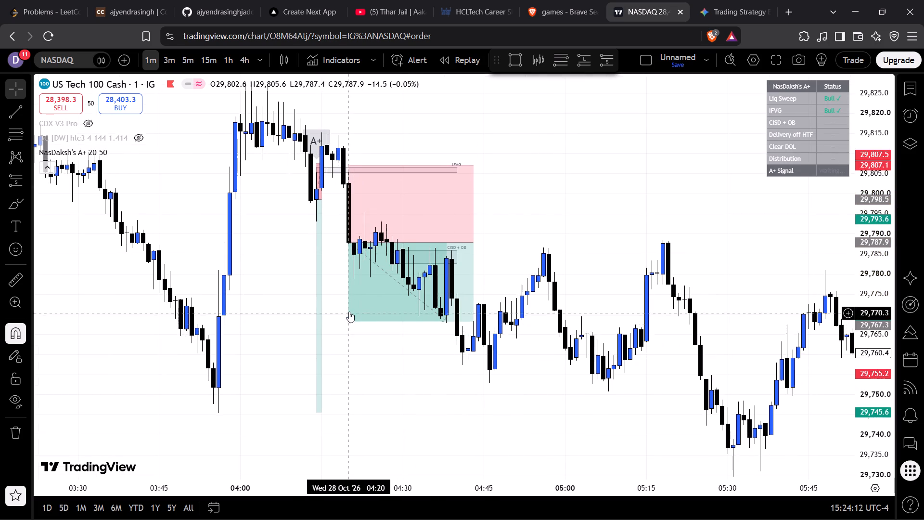
{"action": "left_click_drag", "start_coordinate": [350, 319], "coordinate": [379, 412]}
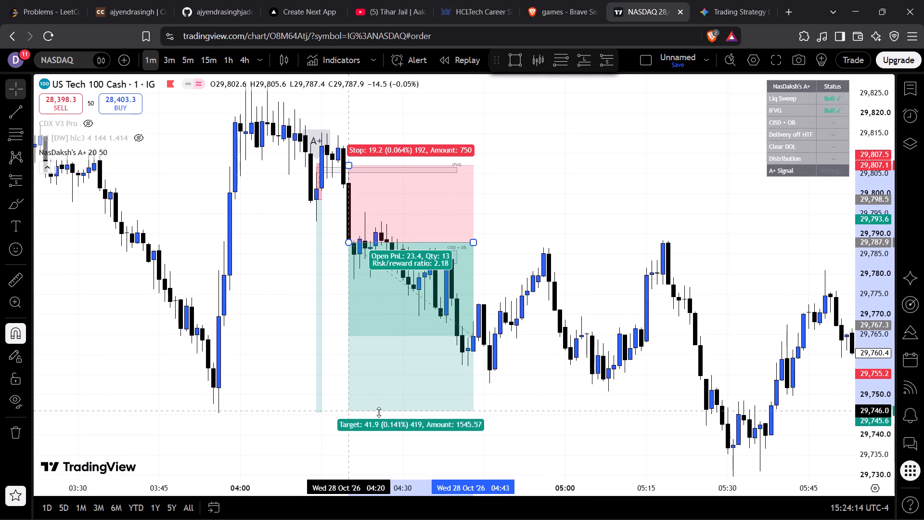
{"action": "left_click_drag", "start_coordinate": [379, 412], "coordinate": [380, 409]}
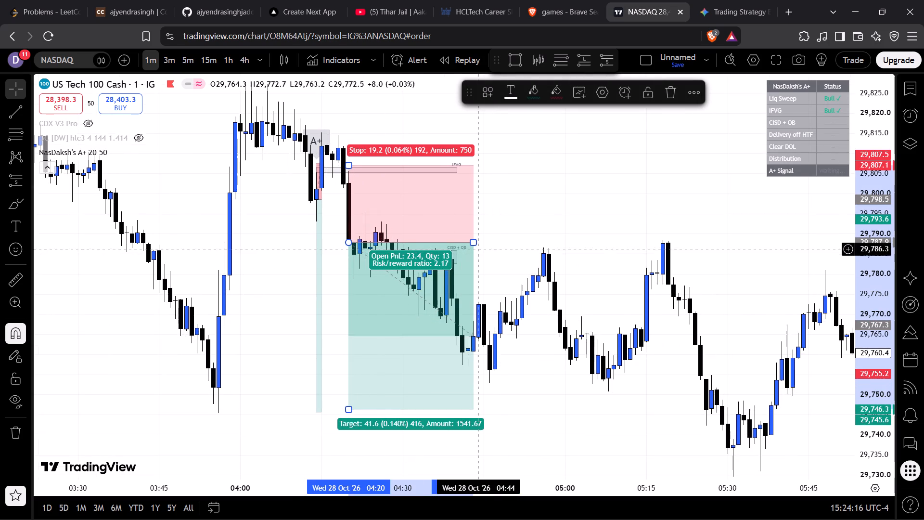
Extend the width of the 04:20 short position on 28 Oct to about 05:18.
{"action": "left_click_drag", "start_coordinate": [476, 240], "coordinate": [553, 241]}
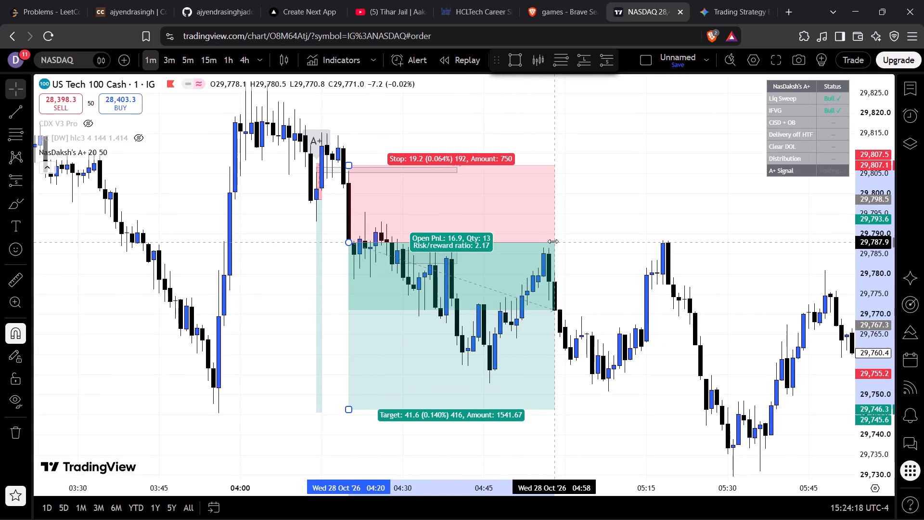
{"action": "left_click_drag", "start_coordinate": [553, 241], "coordinate": [490, 247]}
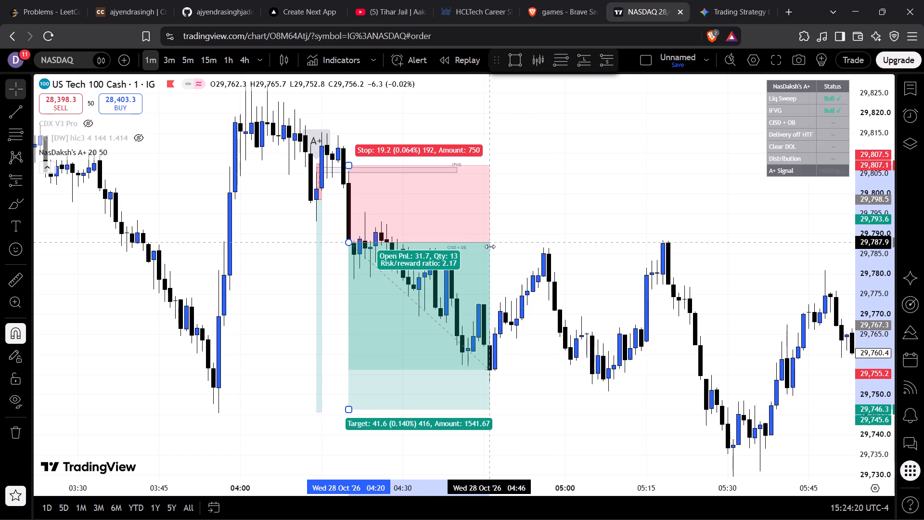
{"action": "left_click_drag", "start_coordinate": [490, 247], "coordinate": [488, 246]}
{"action": "left_click_drag", "start_coordinate": [488, 246], "coordinate": [527, 240]}
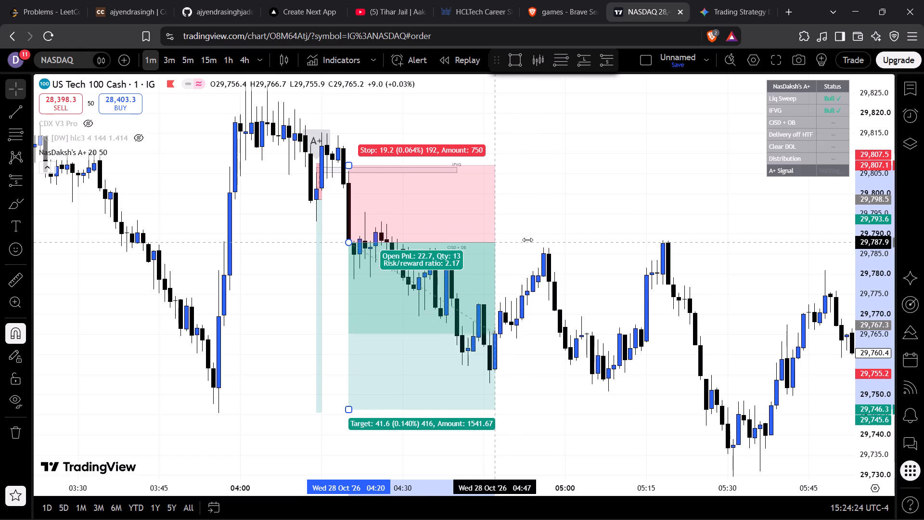
{"action": "left_click_drag", "start_coordinate": [527, 240], "coordinate": [705, 252]}
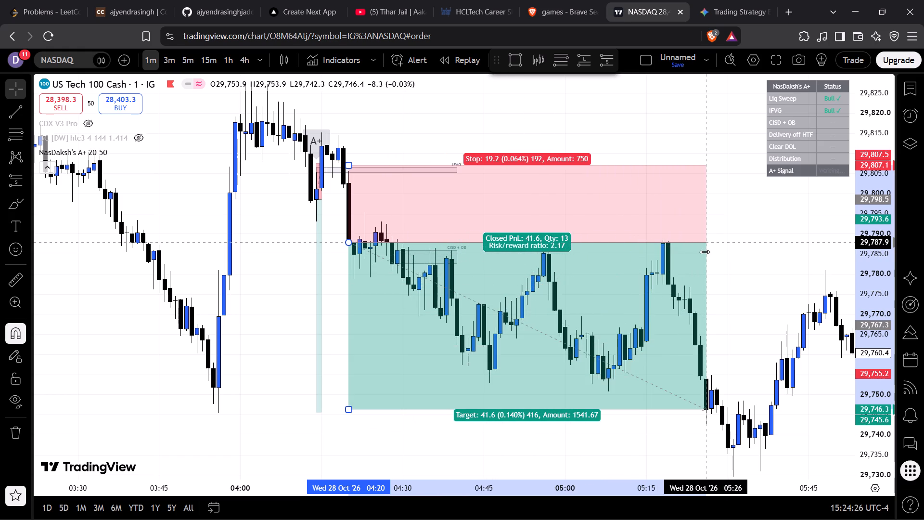
{"action": "left_click_drag", "start_coordinate": [705, 252], "coordinate": [664, 261]}
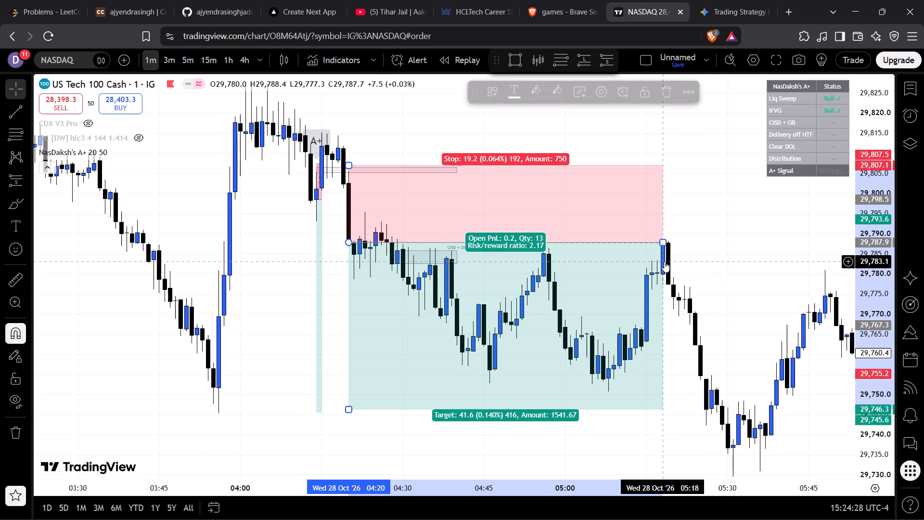
{"action": "left_click", "coordinate": [692, 216]}
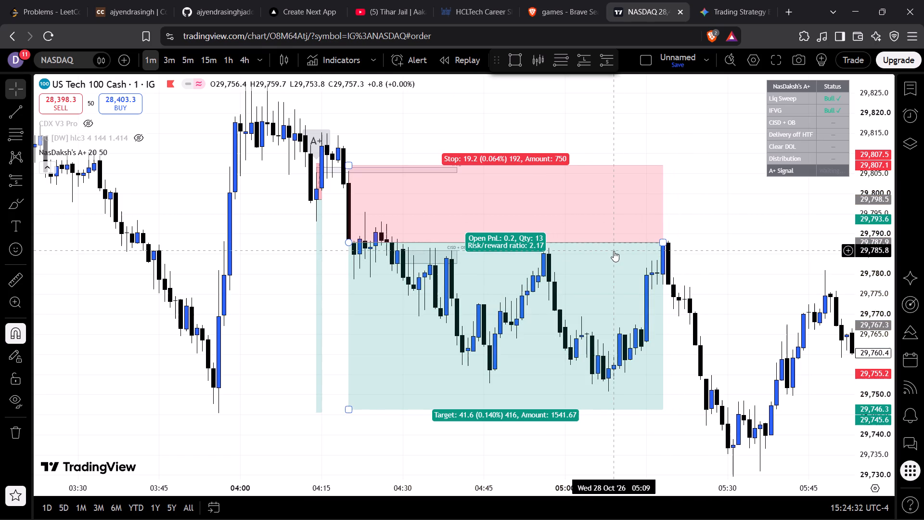
Review the 28 Oct chart from the 04:20 short position through the A+ signals near 06:00 and 08:00 up to midday.
{"action": "left_click_drag", "start_coordinate": [711, 211], "coordinate": [632, 204]}
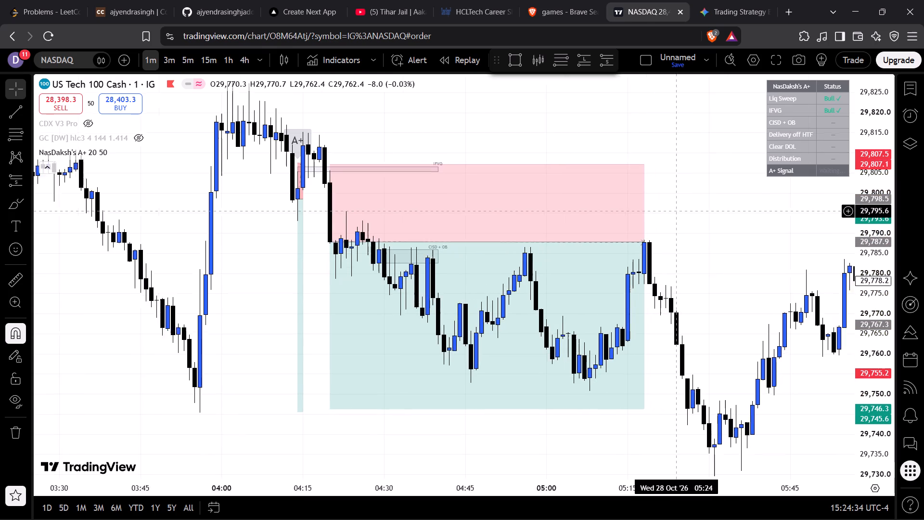
{"action": "left_click_drag", "start_coordinate": [632, 204], "coordinate": [581, 192]}
{"action": "scroll", "coordinate": [670, 267], "scroll_direction": "down", "scroll_amount": 4}
{"action": "left_click_drag", "start_coordinate": [753, 249], "coordinate": [487, 245]}
{"action": "left_click_drag", "start_coordinate": [576, 260], "coordinate": [519, 272]}
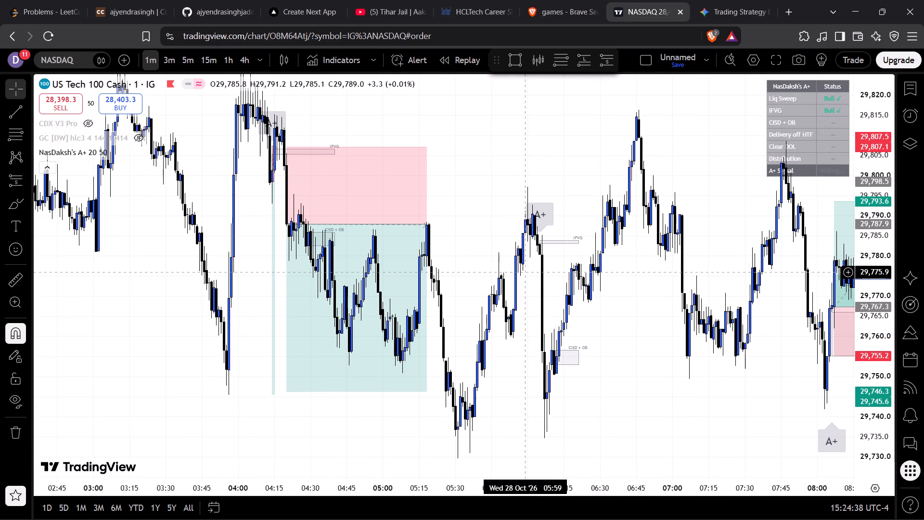
{"action": "left_click_drag", "start_coordinate": [622, 272], "coordinate": [346, 288]}
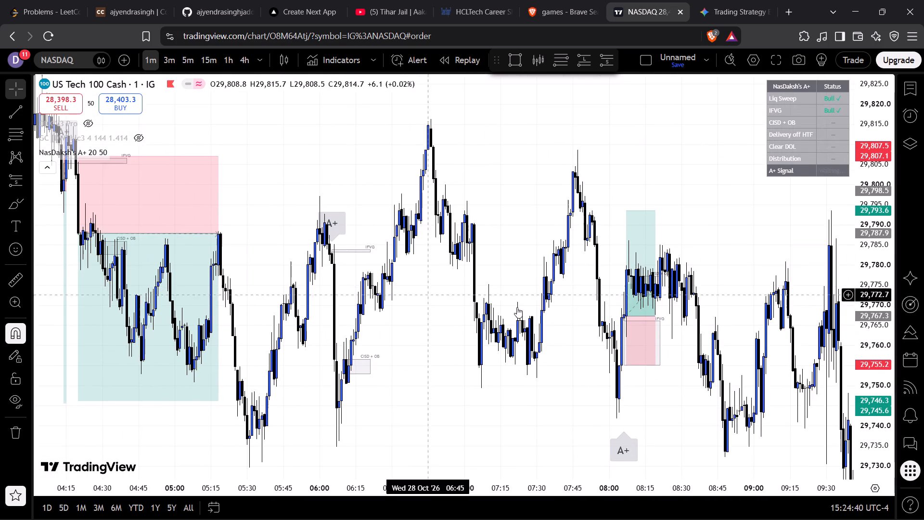
{"action": "left_click_drag", "start_coordinate": [523, 308], "coordinate": [326, 242]}
{"action": "scroll", "coordinate": [483, 296], "scroll_direction": "up", "scroll_amount": 4, "text": "ctrl"}
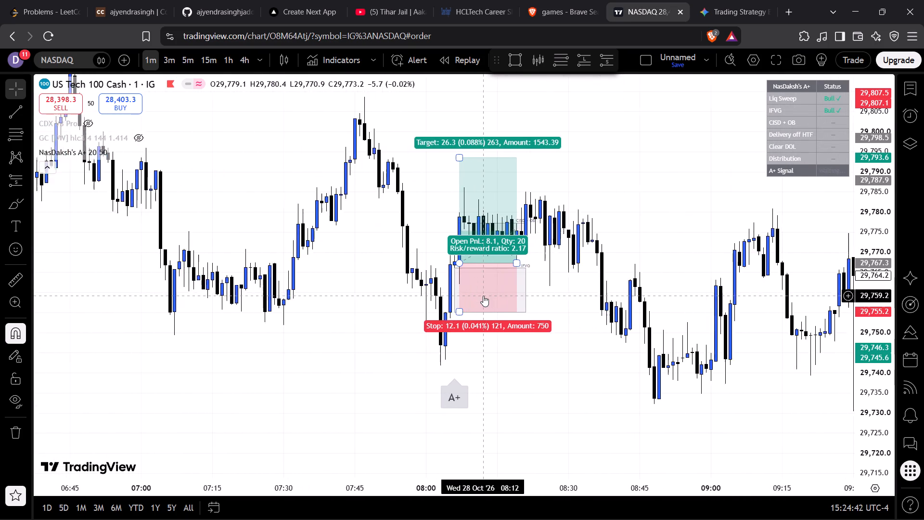
{"action": "scroll", "coordinate": [483, 296], "scroll_direction": "up", "scroll_amount": 2, "text": "ctrl"}
{"action": "left_click_drag", "start_coordinate": [529, 360], "coordinate": [403, 373]}
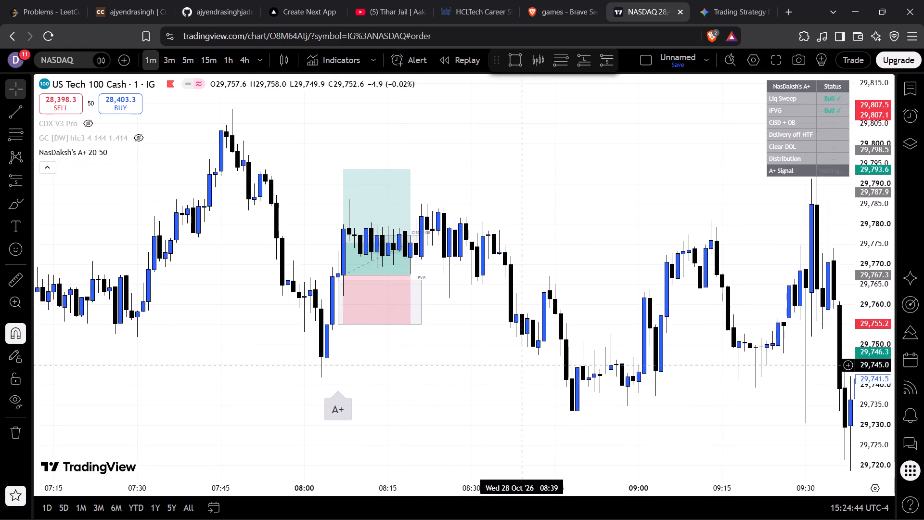
{"action": "left_click_drag", "start_coordinate": [527, 364], "coordinate": [236, 420]}
{"action": "scroll", "coordinate": [446, 421], "scroll_direction": "down", "scroll_amount": 4}
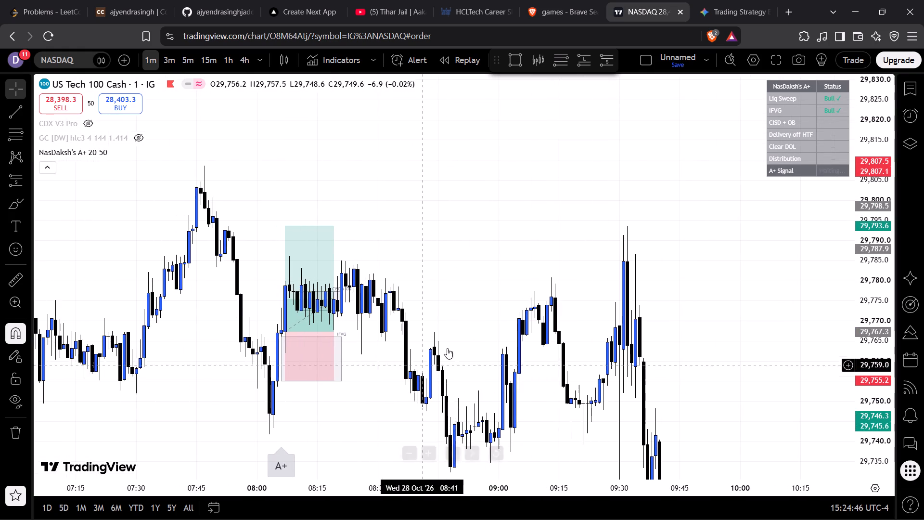
{"action": "left_click_drag", "start_coordinate": [459, 340], "coordinate": [202, 312]}
{"action": "left_click_drag", "start_coordinate": [498, 386], "coordinate": [317, 126]}
{"action": "scroll", "coordinate": [484, 318], "scroll_direction": "down", "scroll_amount": 3}
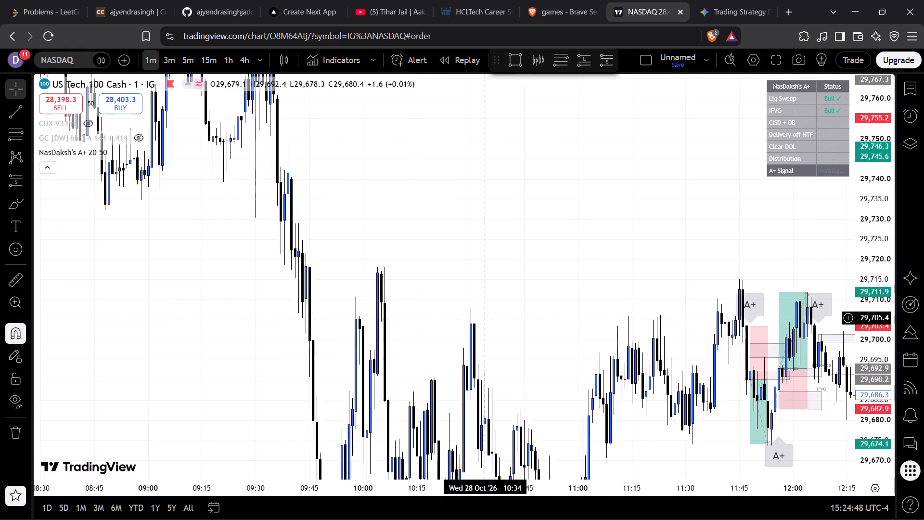
Set the stop of the long position at 11:56 on 28 Oct to about 29,682.4.
{"action": "left_click_drag", "start_coordinate": [629, 343], "coordinate": [488, 166]}
{"action": "scroll", "coordinate": [611, 357], "scroll_direction": "up", "scroll_amount": 1, "text": "ctrl"}
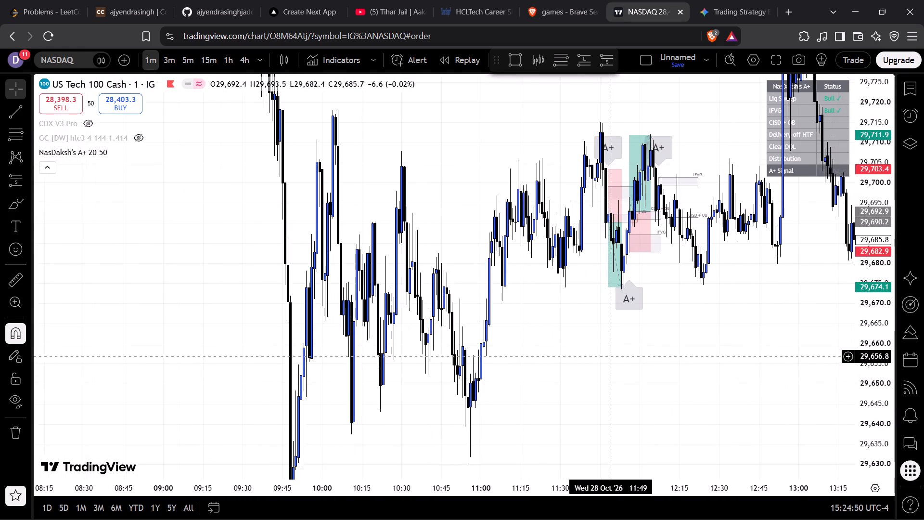
{"action": "scroll", "coordinate": [611, 357], "scroll_direction": "up", "scroll_amount": 6, "text": "ctrl"}
{"action": "left_click_drag", "start_coordinate": [660, 354], "coordinate": [480, 464]}
{"action": "scroll", "coordinate": [480, 464], "scroll_direction": "down", "scroll_amount": 3}
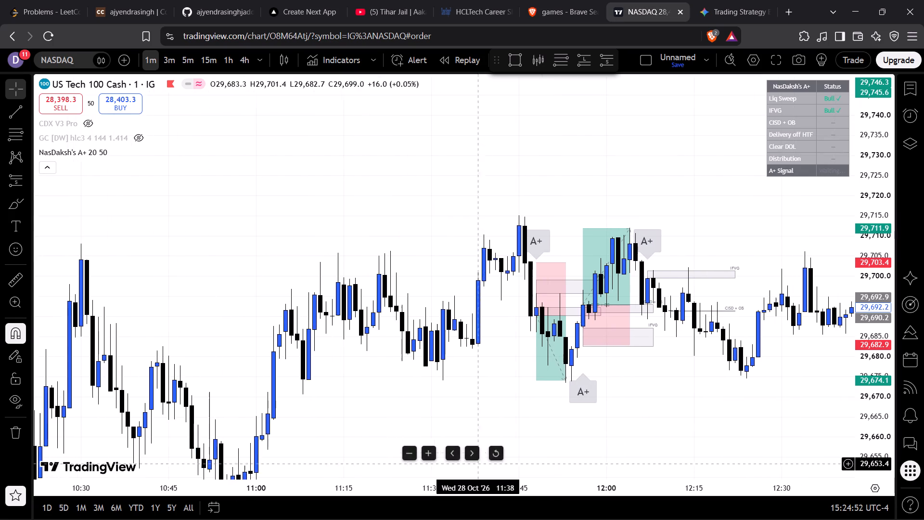
{"action": "left_click_drag", "start_coordinate": [643, 438], "coordinate": [490, 398]}
{"action": "scroll", "coordinate": [490, 398], "scroll_direction": "down", "scroll_amount": 1}
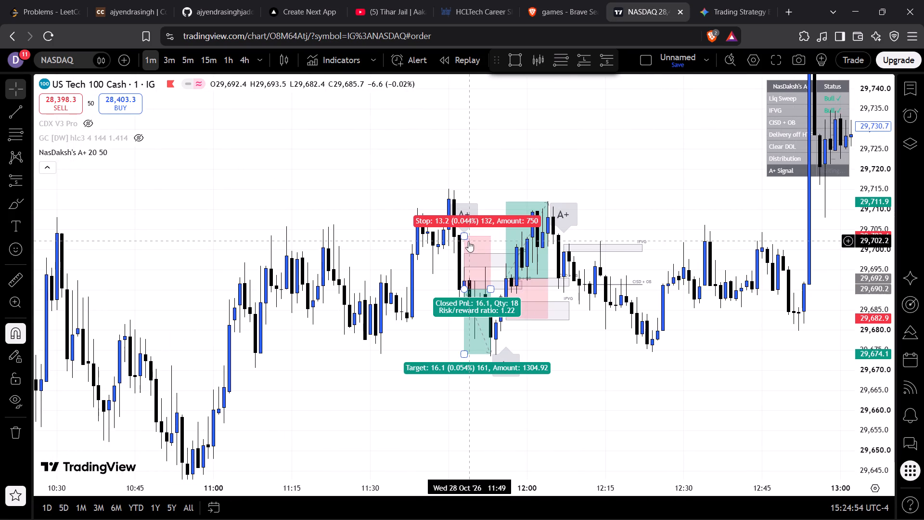
{"action": "left_click_drag", "start_coordinate": [466, 234], "coordinate": [473, 236]}
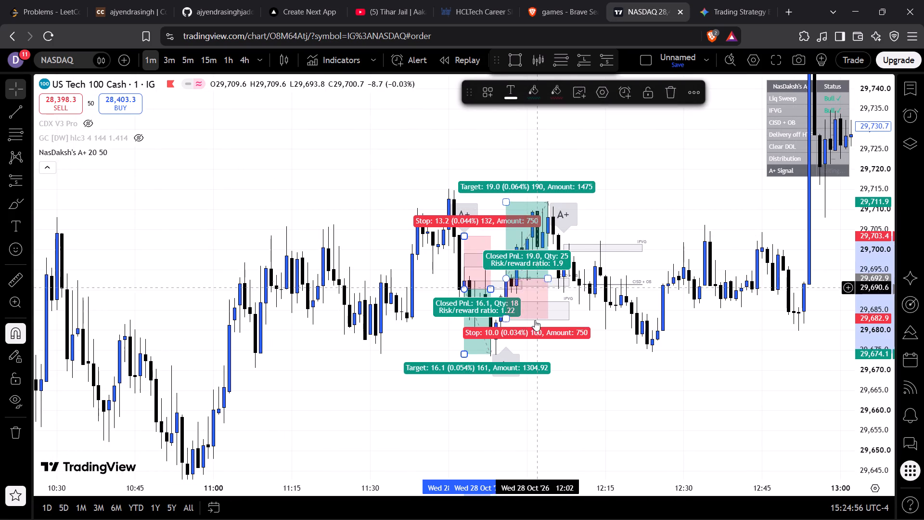
{"action": "left_click", "coordinate": [534, 339]}
{"action": "left_click_drag", "start_coordinate": [509, 319], "coordinate": [521, 322]}
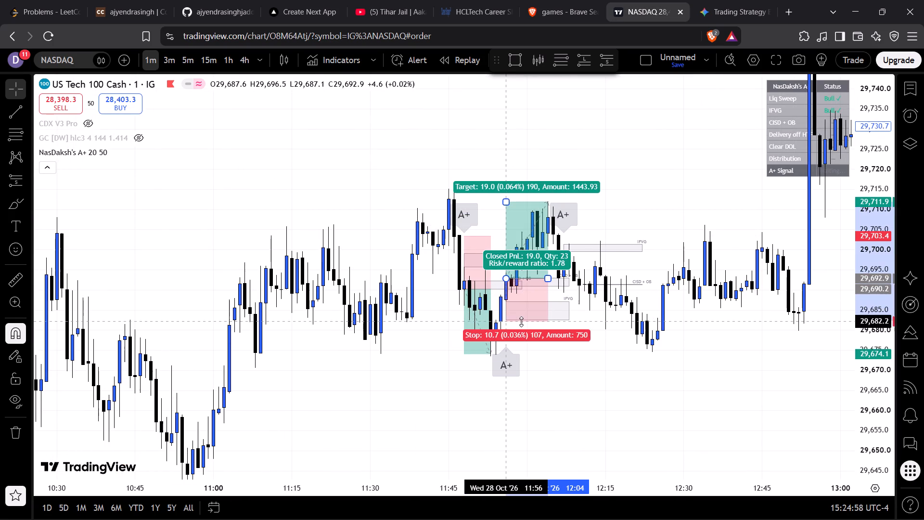
{"action": "left_click_drag", "start_coordinate": [521, 322], "coordinate": [528, 320]}
Examine the rest of the 28 Oct chart from 12:00 to past 23:00 for further A+ signals.
{"action": "left_click_drag", "start_coordinate": [599, 351], "coordinate": [265, 317]}
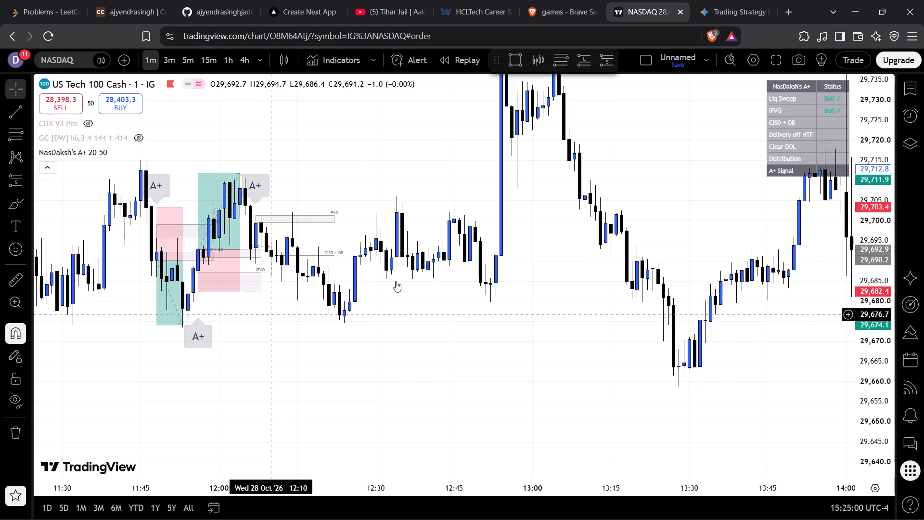
{"action": "left_click_drag", "start_coordinate": [545, 234], "coordinate": [226, 280]}
{"action": "left_click_drag", "start_coordinate": [605, 264], "coordinate": [308, 385]}
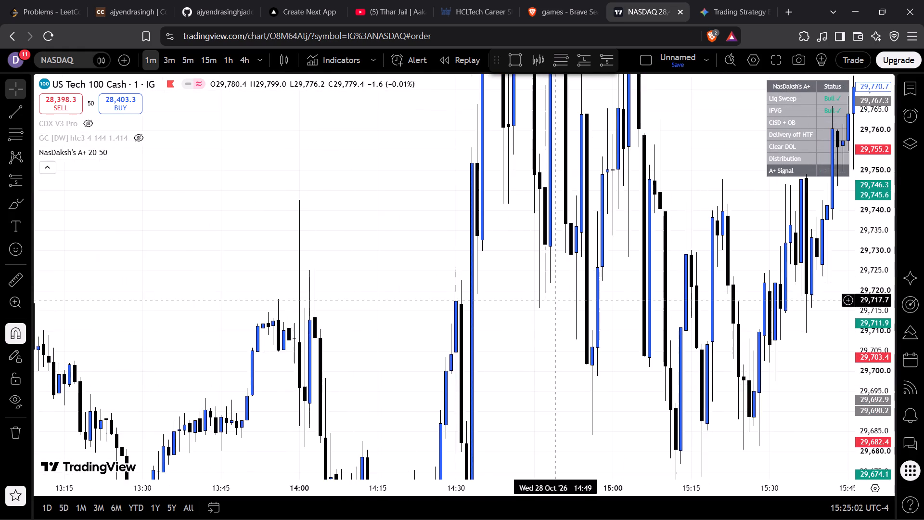
{"action": "left_click_drag", "start_coordinate": [555, 300], "coordinate": [309, 287]}
{"action": "left_click_drag", "start_coordinate": [871, 129], "coordinate": [806, 401]}
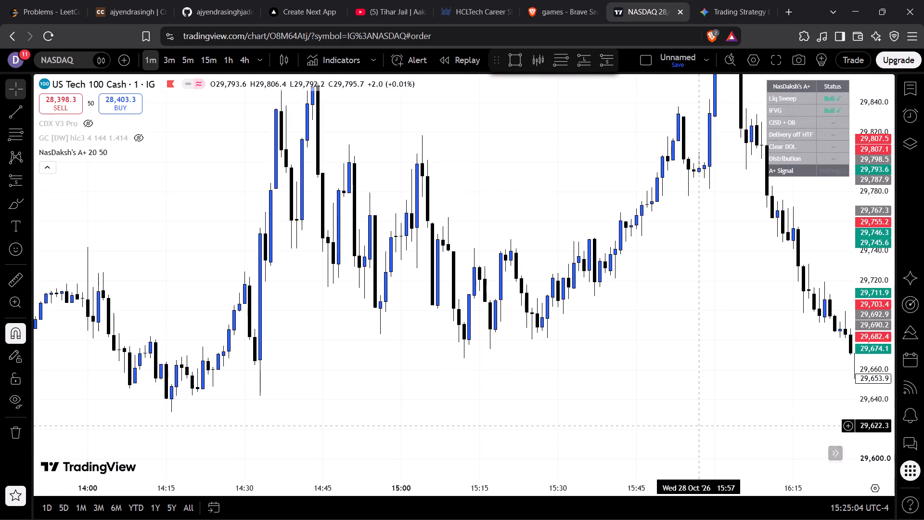
{"action": "scroll", "coordinate": [699, 426], "scroll_direction": "down", "scroll_amount": 5}
{"action": "left_click_drag", "start_coordinate": [740, 368], "coordinate": [344, 401]}
{"action": "left_click_drag", "start_coordinate": [620, 319], "coordinate": [440, 72]}
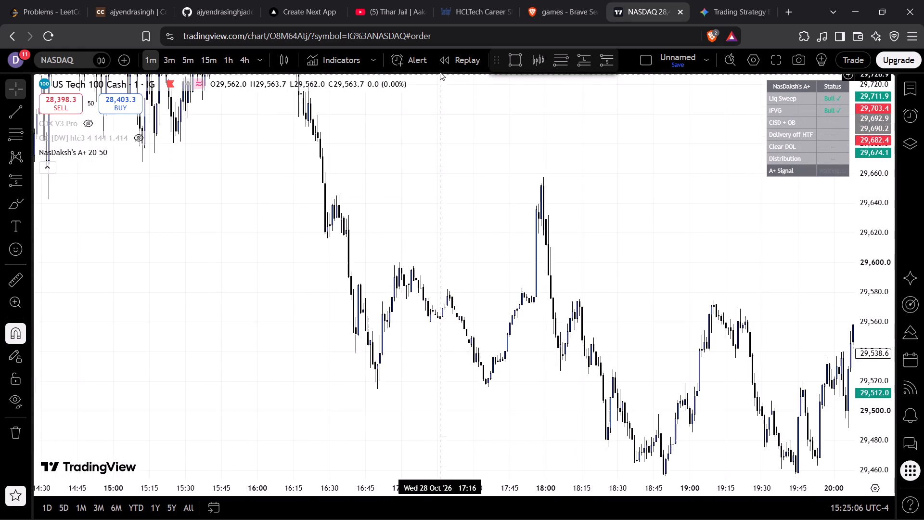
{"action": "left_click", "coordinate": [610, 230]}
{"action": "left_click_drag", "start_coordinate": [610, 230], "coordinate": [269, 159]}
{"action": "left_click_drag", "start_coordinate": [657, 288], "coordinate": [318, 115]}
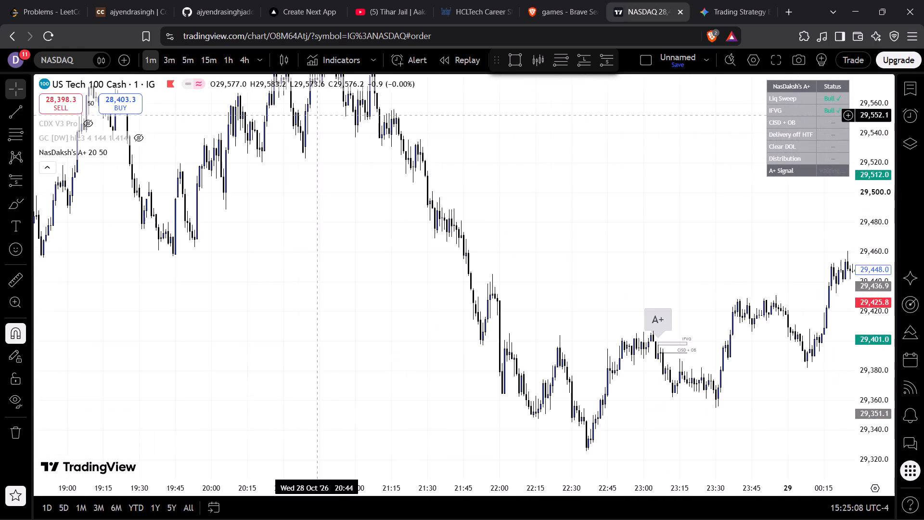
Examine the 29 Oct chart up to 16:00, checking the A+ signals near 07:43 and 08:45 and the existing positions.
{"action": "left_click_drag", "start_coordinate": [639, 273], "coordinate": [432, 217]}
{"action": "left_click_drag", "start_coordinate": [669, 223], "coordinate": [367, 427]}
{"action": "left_click_drag", "start_coordinate": [629, 320], "coordinate": [264, 195]}
{"action": "left_click_drag", "start_coordinate": [685, 311], "coordinate": [290, 400]}
{"action": "left_click_drag", "start_coordinate": [658, 310], "coordinate": [355, 211]}
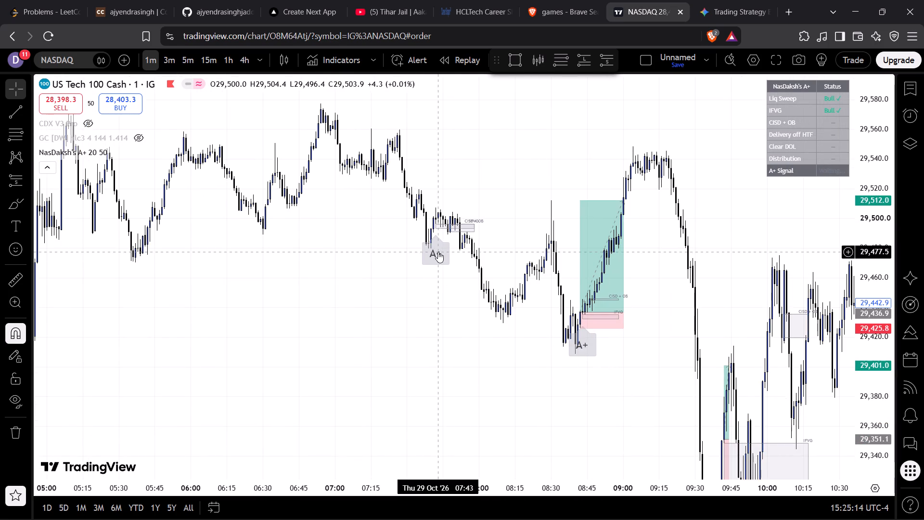
{"action": "left_click_drag", "start_coordinate": [577, 336], "coordinate": [300, 339]}
{"action": "left_click_drag", "start_coordinate": [620, 337], "coordinate": [428, 317]}
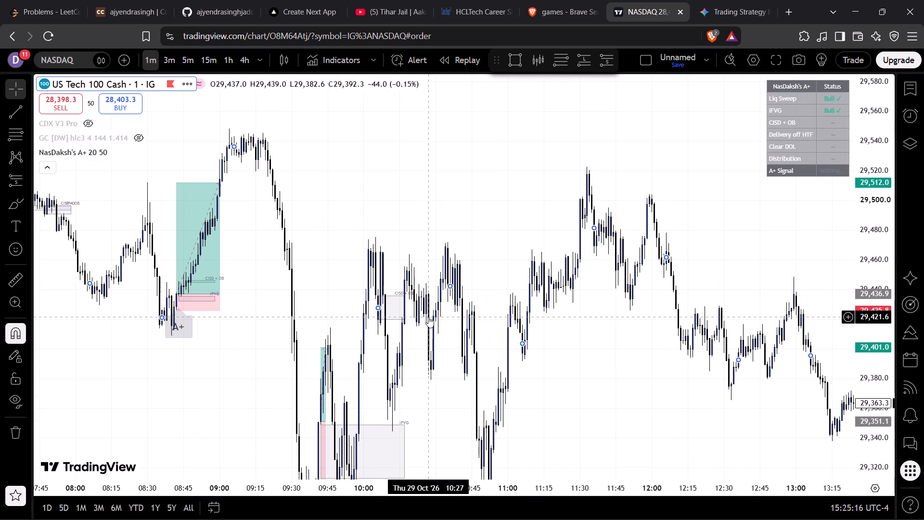
{"action": "left_click_drag", "start_coordinate": [623, 338], "coordinate": [250, 269]}
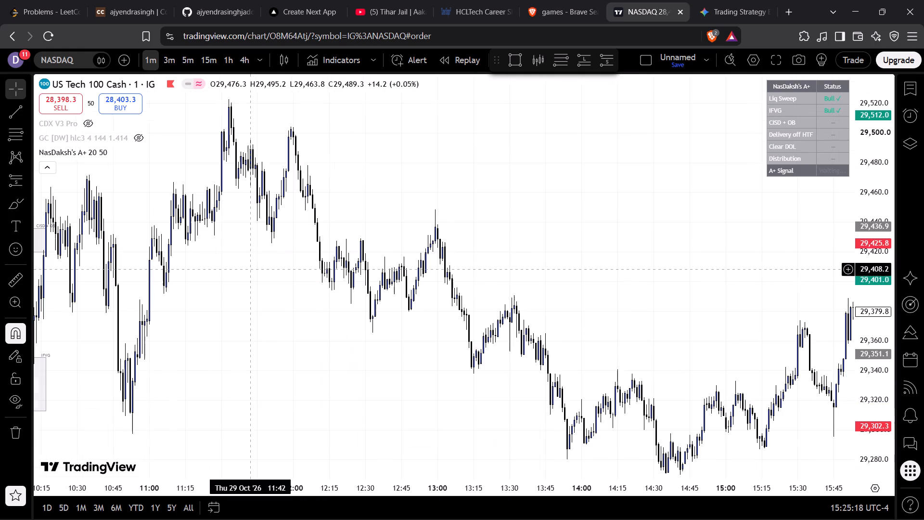
{"action": "left_click_drag", "start_coordinate": [654, 337], "coordinate": [69, 195]}
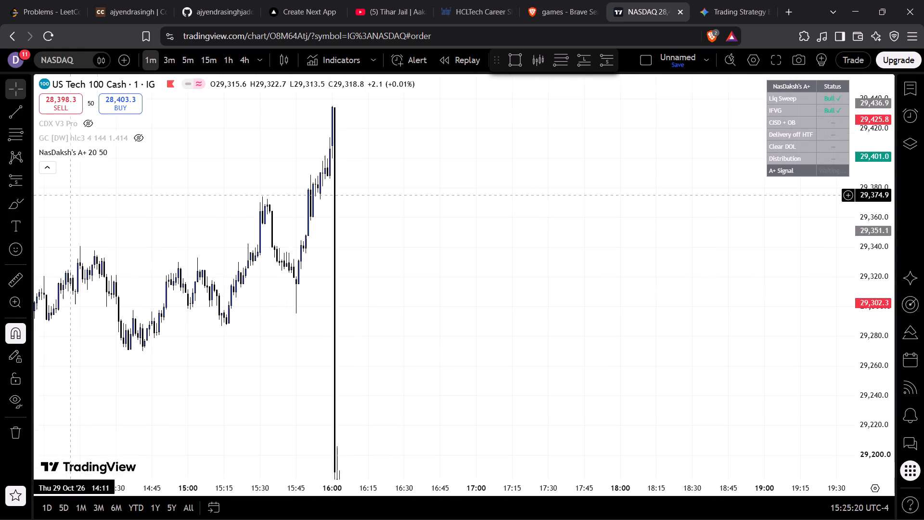
Examine the chart from 16:00 on 29 Oct to the end of data on 30 Oct, including the positions around 09:05.
{"action": "left_click_drag", "start_coordinate": [898, 151], "coordinate": [885, 152]}
{"action": "left_click_drag", "start_coordinate": [885, 152], "coordinate": [860, 509]}
{"action": "left_click_drag", "start_coordinate": [686, 374], "coordinate": [382, 287]}
{"action": "left_click", "coordinate": [382, 287]}
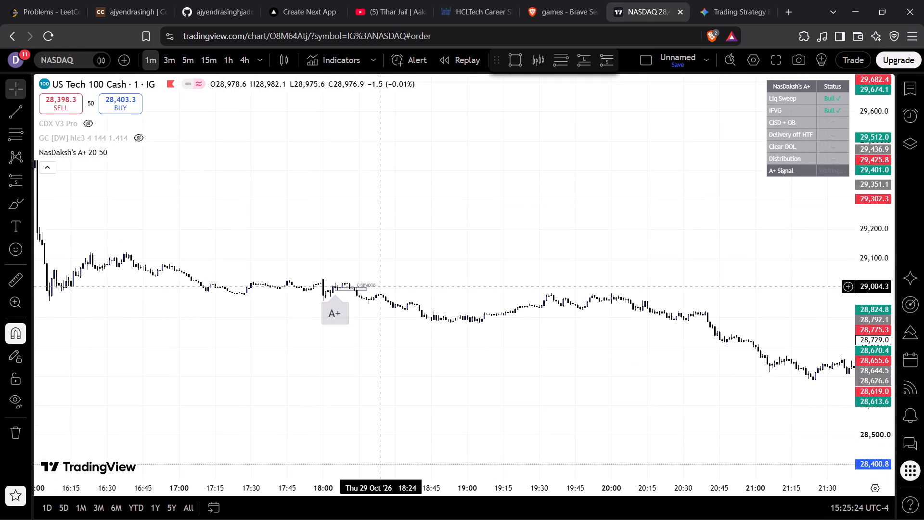
{"action": "left_click_drag", "start_coordinate": [589, 331], "coordinate": [40, 247]}
{"action": "left_click_drag", "start_coordinate": [527, 239], "coordinate": [44, 207]}
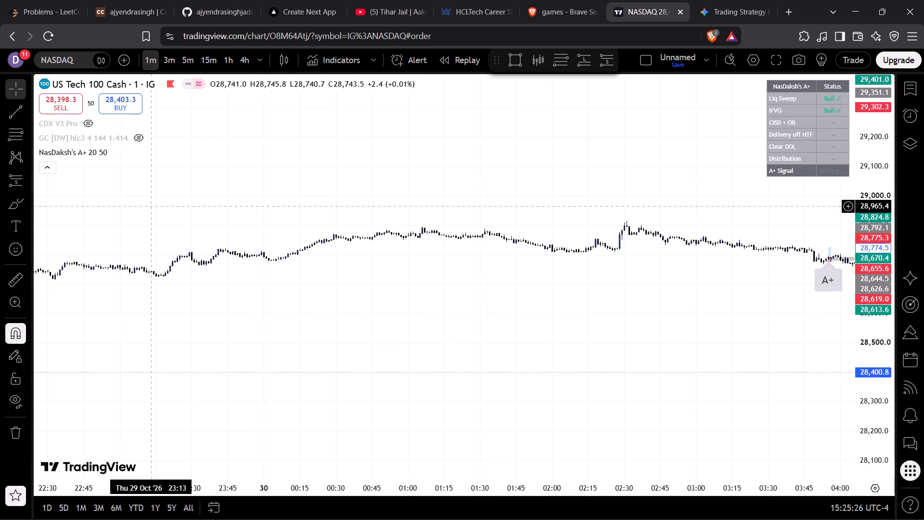
{"action": "scroll", "coordinate": [472, 270], "scroll_direction": "down", "scroll_amount": 7}
{"action": "left_click_drag", "start_coordinate": [655, 287], "coordinate": [190, 301]}
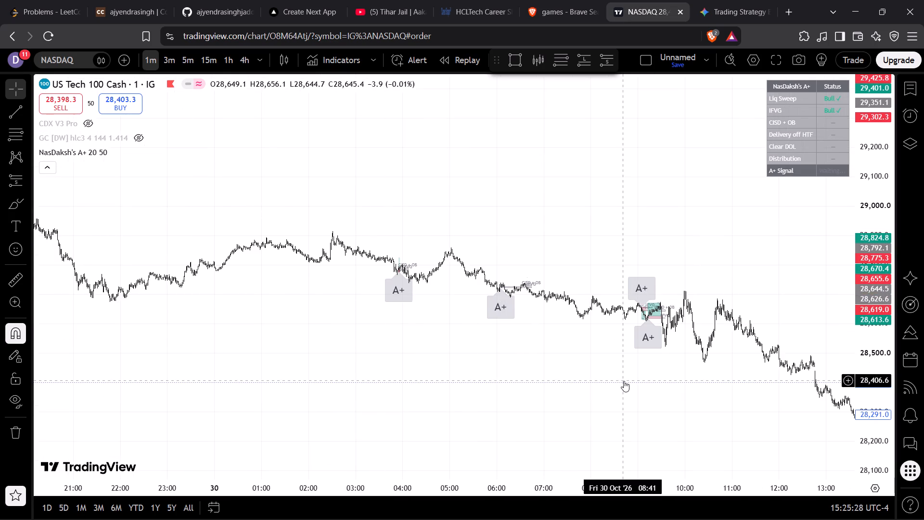
{"action": "left_click_drag", "start_coordinate": [624, 381], "coordinate": [204, 268]}
{"action": "scroll", "coordinate": [333, 320], "scroll_direction": "up", "scroll_amount": 4, "text": "ctrl"}
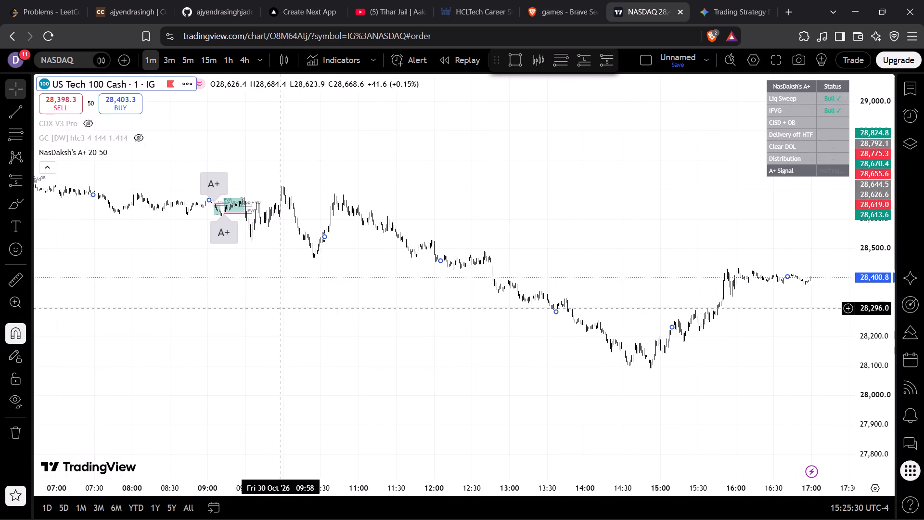
{"action": "left_click_drag", "start_coordinate": [268, 306], "coordinate": [539, 317]}
{"action": "left_click", "coordinate": [873, 458]}
{"action": "left_click_drag", "start_coordinate": [873, 458], "coordinate": [875, 138]}
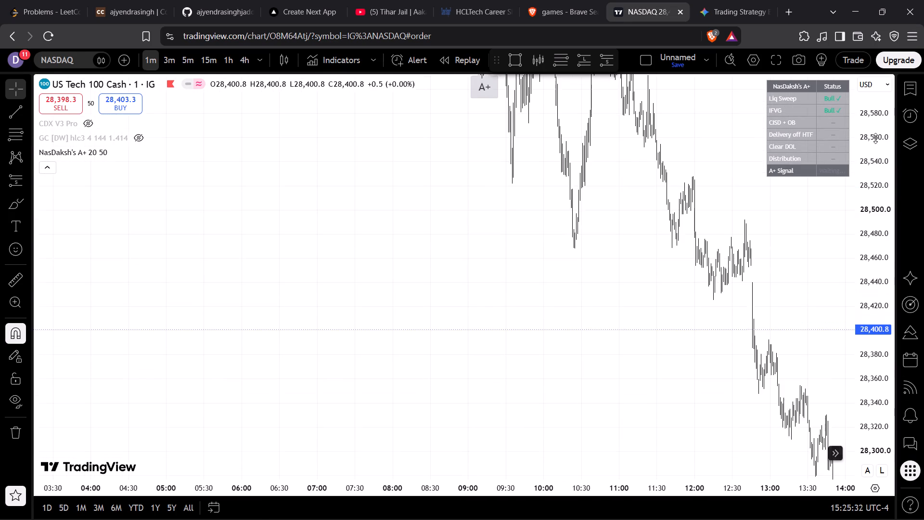
{"action": "scroll", "coordinate": [553, 221], "scroll_direction": "up", "scroll_amount": 6, "text": "ctrl"}
{"action": "left_click_drag", "start_coordinate": [524, 149], "coordinate": [607, 391]}
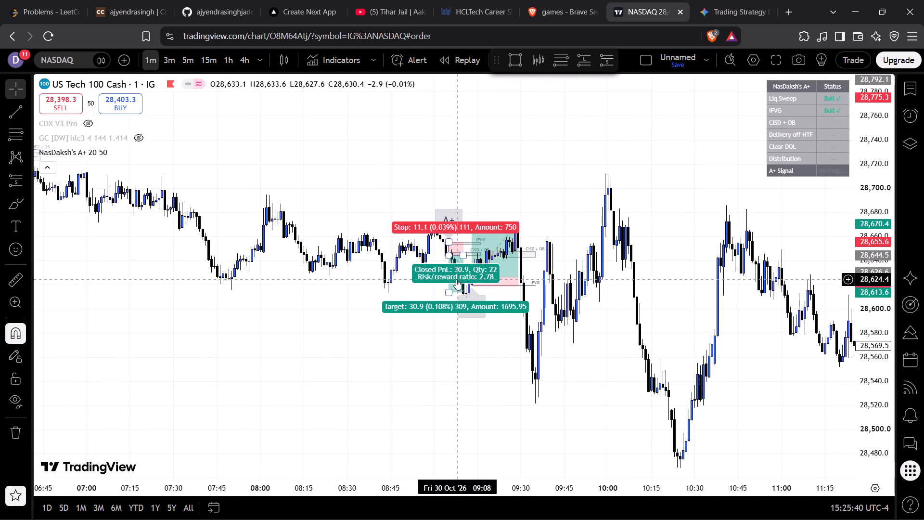
Open Calculator and add 578 and 275.
{"action": "type", "text": "calc"}
{"action": "key", "text": "Return"}
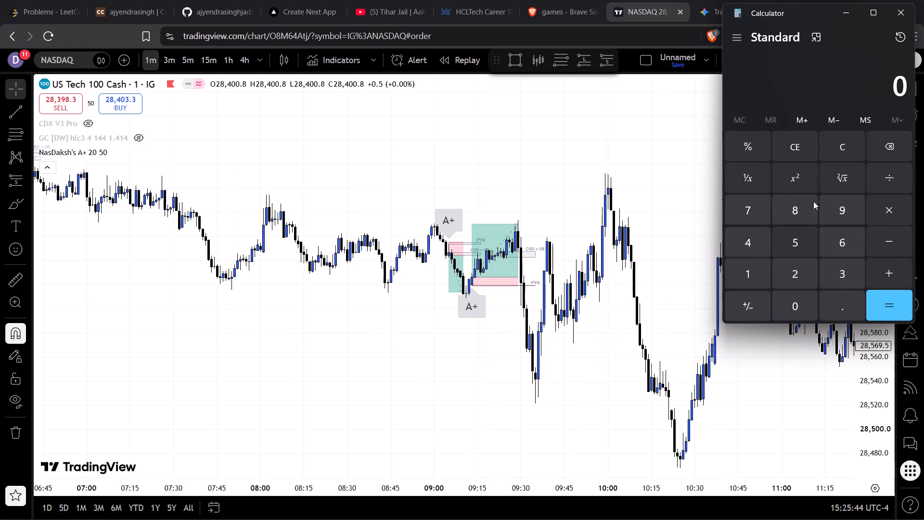
{"action": "left_click", "coordinate": [801, 255]}
{"action": "type", "text": "78"}
{"action": "key", "text": "plus"}
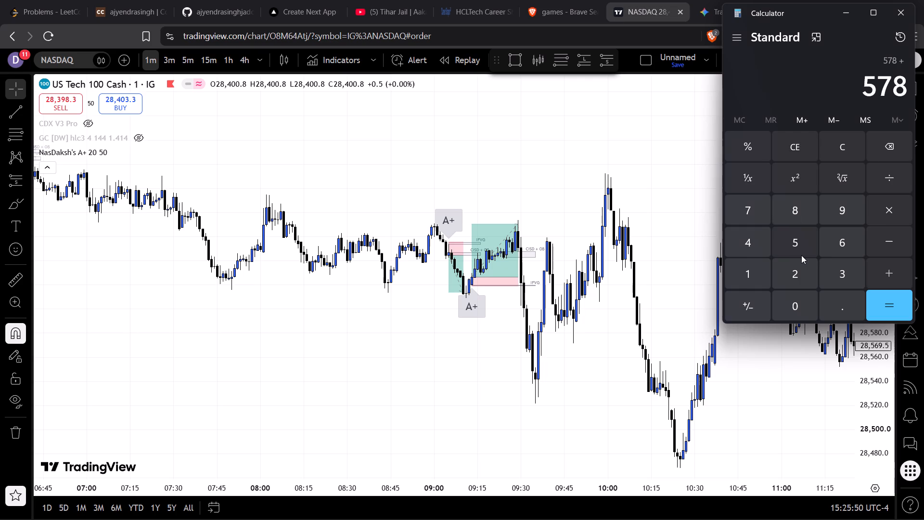
{"action": "type", "text": "275"}
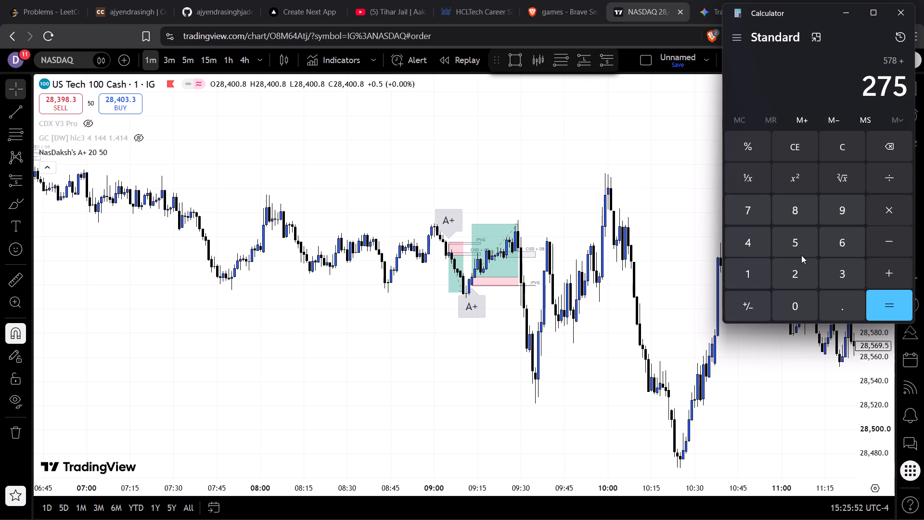
{"action": "key", "text": "plus"}
Review the 30 Oct position near 04:00 on the chart and subtract 100 from the running total in Calculator.
{"action": "left_click_drag", "start_coordinate": [435, 355], "coordinate": [529, 374]}
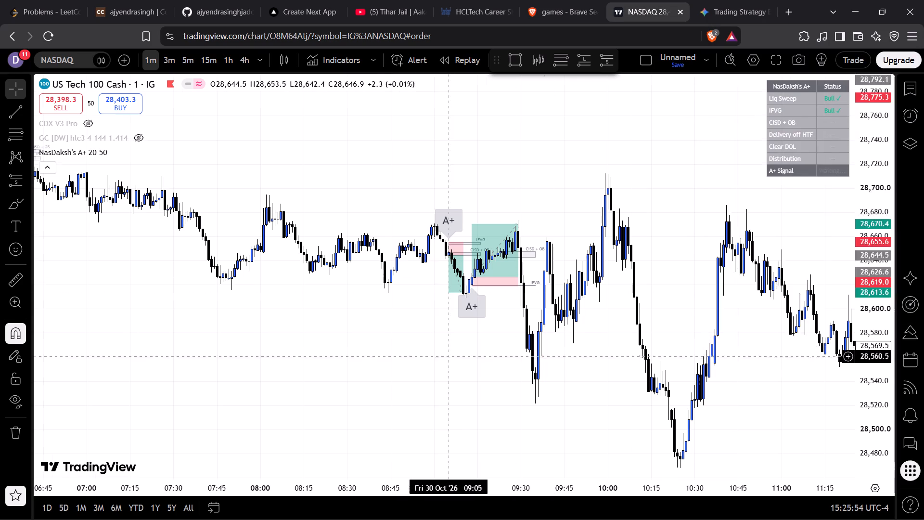
{"action": "left_click_drag", "start_coordinate": [529, 374], "coordinate": [657, 422]}
{"action": "scroll", "coordinate": [657, 422], "scroll_direction": "down", "scroll_amount": 6}
{"action": "left_click_drag", "start_coordinate": [564, 289], "coordinate": [694, 468]}
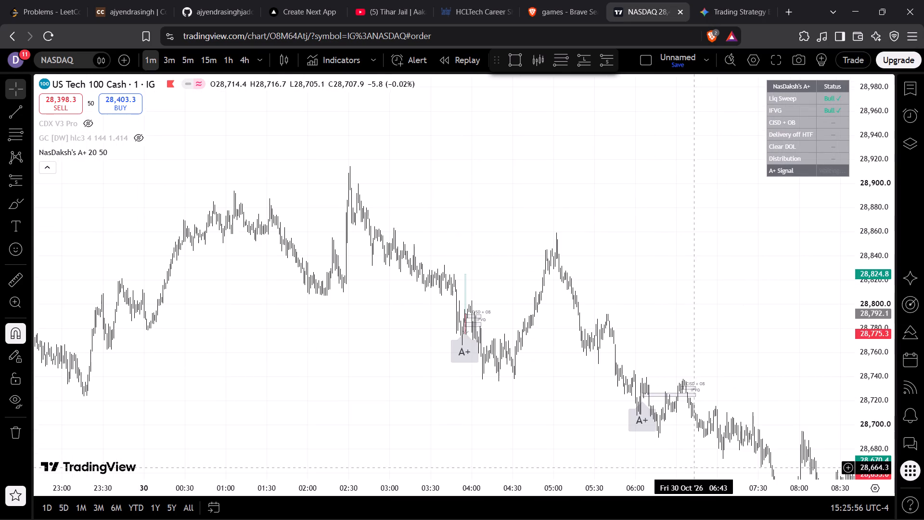
{"action": "key", "text": "alt+Tab"}
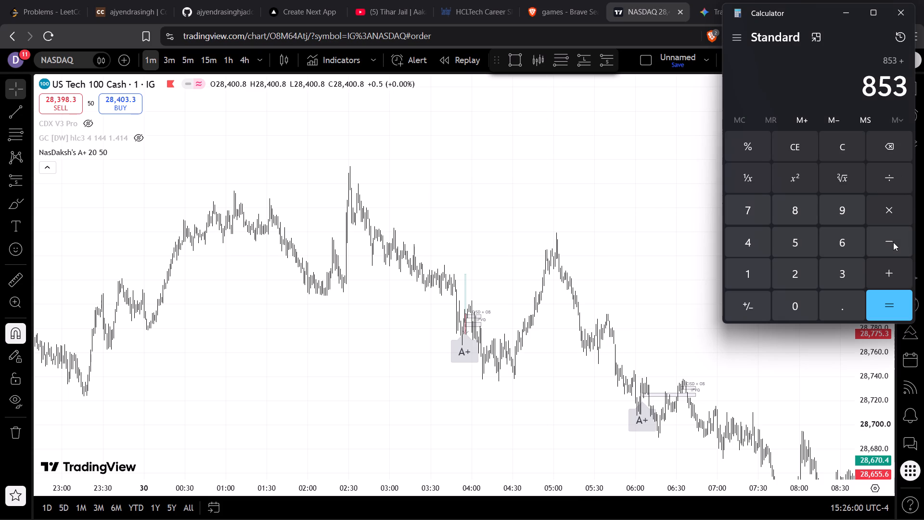
{"action": "type", "text": "-100"}
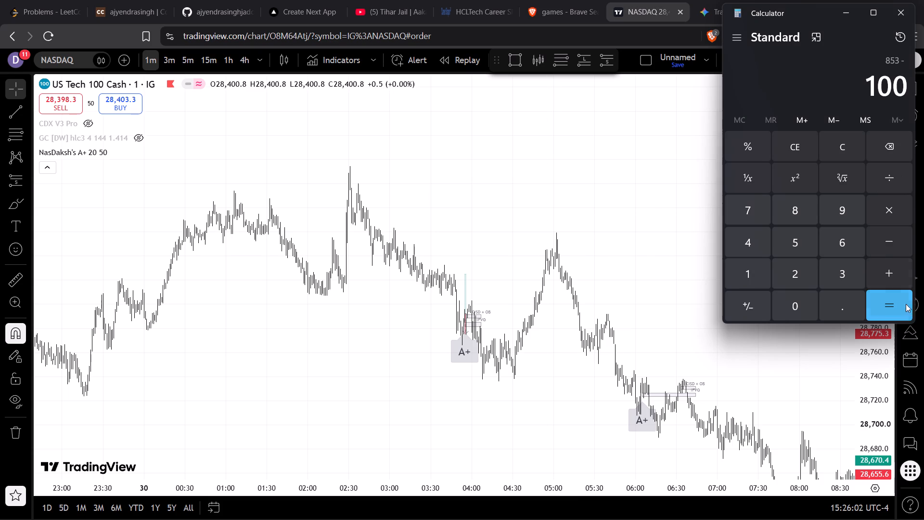
{"action": "left_click", "coordinate": [898, 303]}
Go back to the 29 Oct positions near 09:40 and 08:45, and add 100 and 677 to the running total in Calculator.
{"action": "left_click_drag", "start_coordinate": [399, 330], "coordinate": [685, 273]}
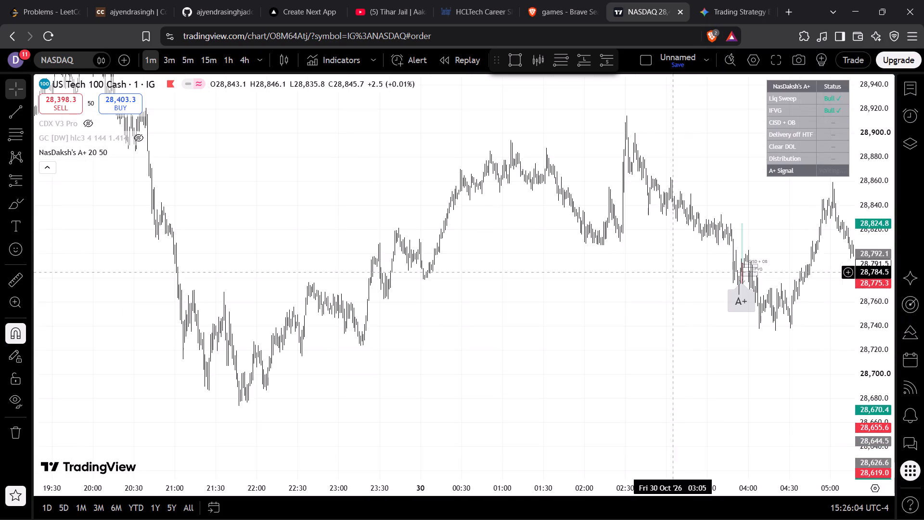
{"action": "left_click_drag", "start_coordinate": [319, 319], "coordinate": [603, 480]}
{"action": "left_click_drag", "start_coordinate": [418, 219], "coordinate": [607, 270]}
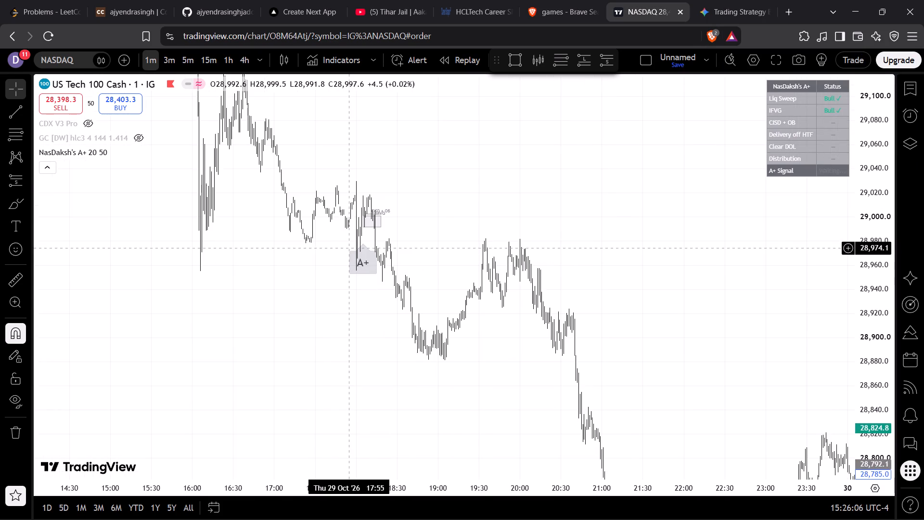
{"action": "left_click_drag", "start_coordinate": [349, 248], "coordinate": [634, 365]}
{"action": "left_click_drag", "start_coordinate": [527, 238], "coordinate": [562, 499]}
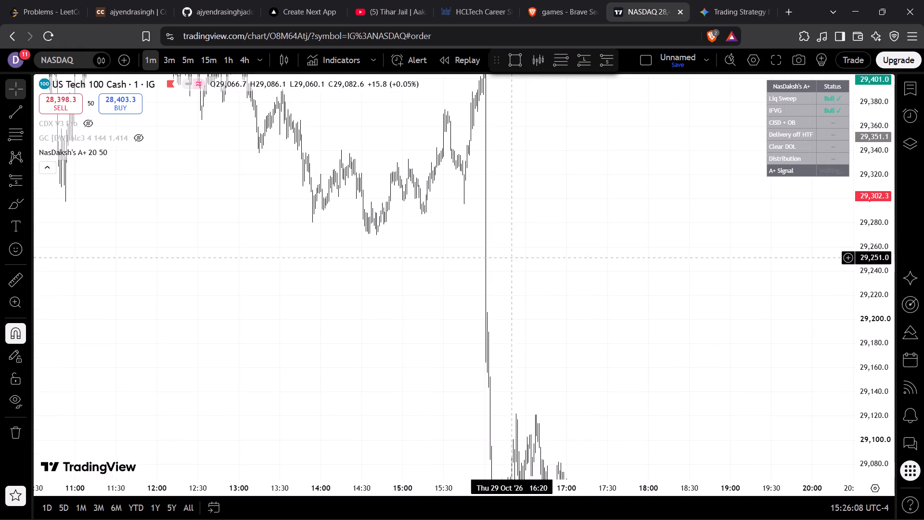
{"action": "left_click_drag", "start_coordinate": [500, 192], "coordinate": [721, 339]}
{"action": "left_click_drag", "start_coordinate": [431, 289], "coordinate": [717, 306]}
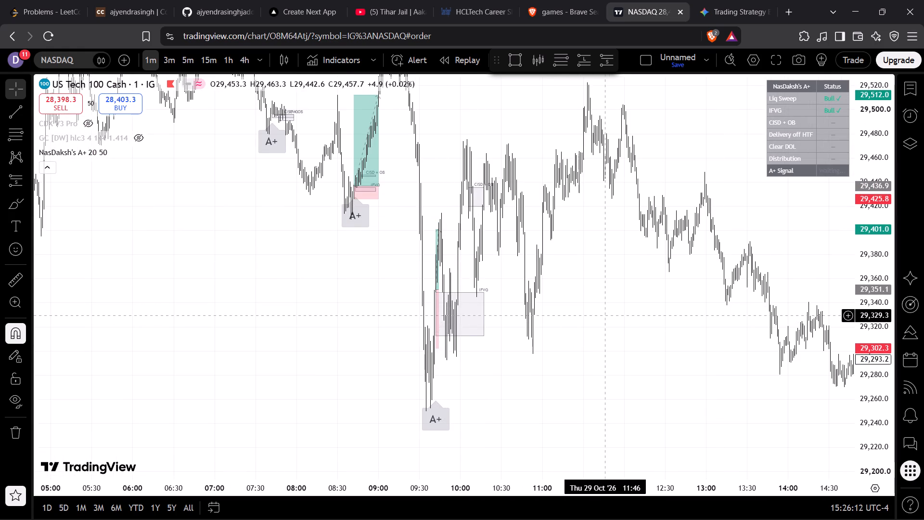
{"action": "key", "text": "alt+Tab"}
{"action": "type", "text": "+100"}
{"action": "key", "text": "Return"}
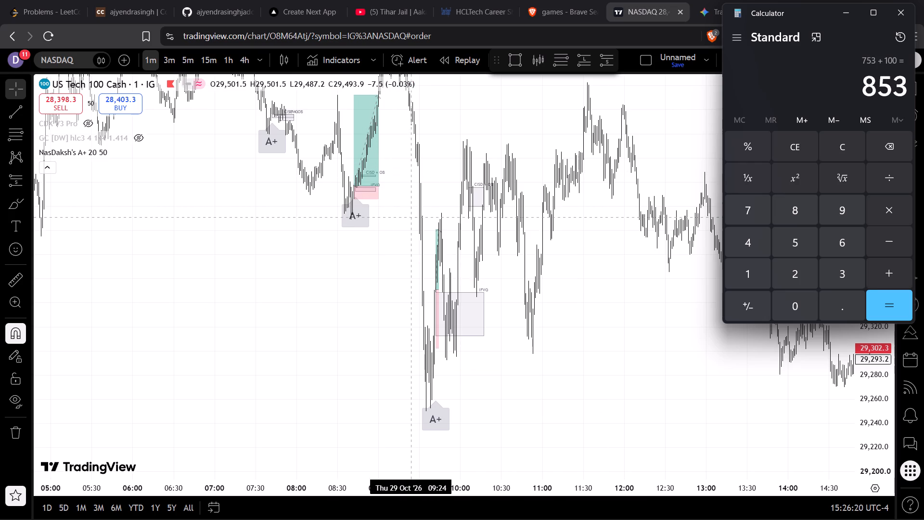
{"action": "key", "text": "plus"}
{"action": "type", "text": "677"}
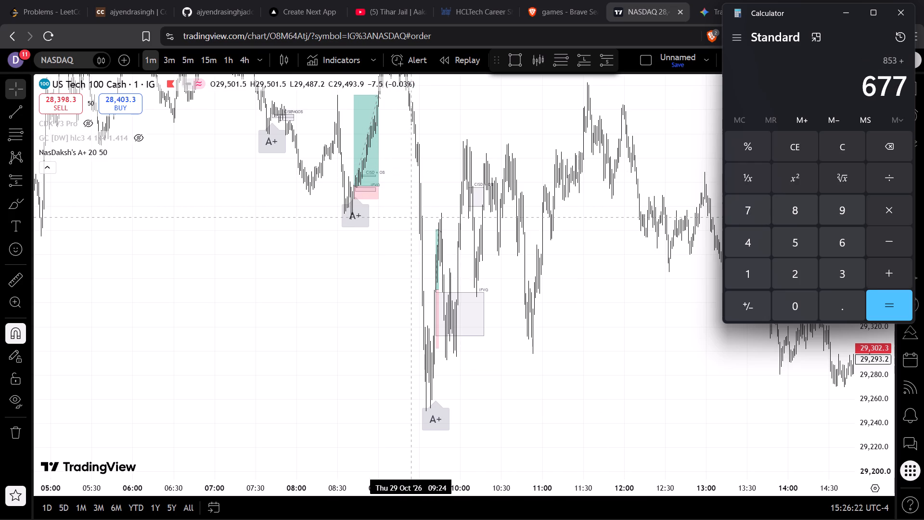
{"action": "key", "text": "Return"}
Go back to the 28 Oct positions around 12:00 and add 180 and 122 to the running total in Calculator.
{"action": "left_click_drag", "start_coordinate": [284, 177], "coordinate": [425, 362]}
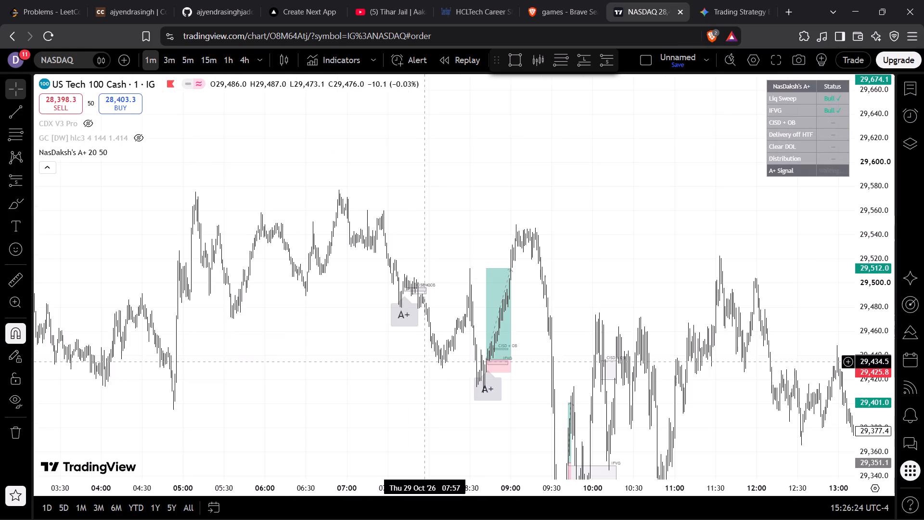
{"action": "left_click_drag", "start_coordinate": [285, 307], "coordinate": [721, 247]}
{"action": "left_click_drag", "start_coordinate": [430, 216], "coordinate": [801, 152]}
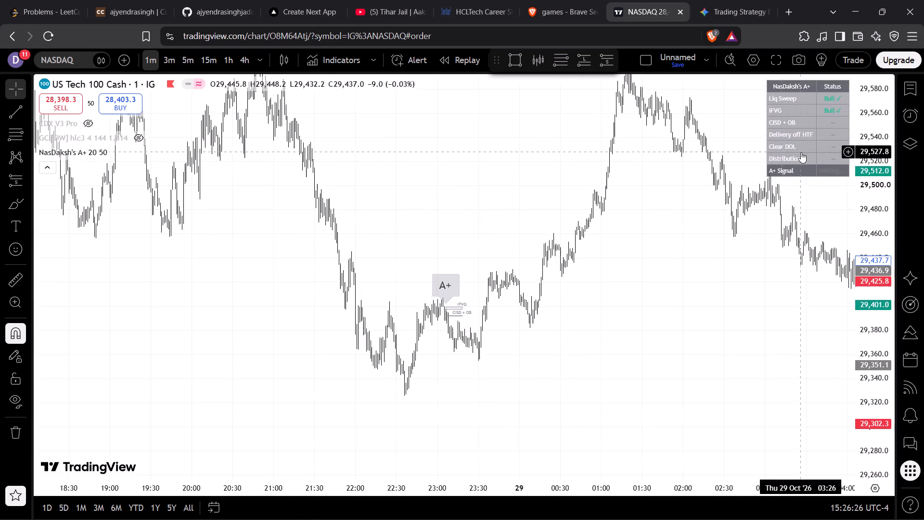
{"action": "left_click_drag", "start_coordinate": [472, 276], "coordinate": [724, 443]}
{"action": "left_click_drag", "start_coordinate": [438, 319], "coordinate": [759, 387]}
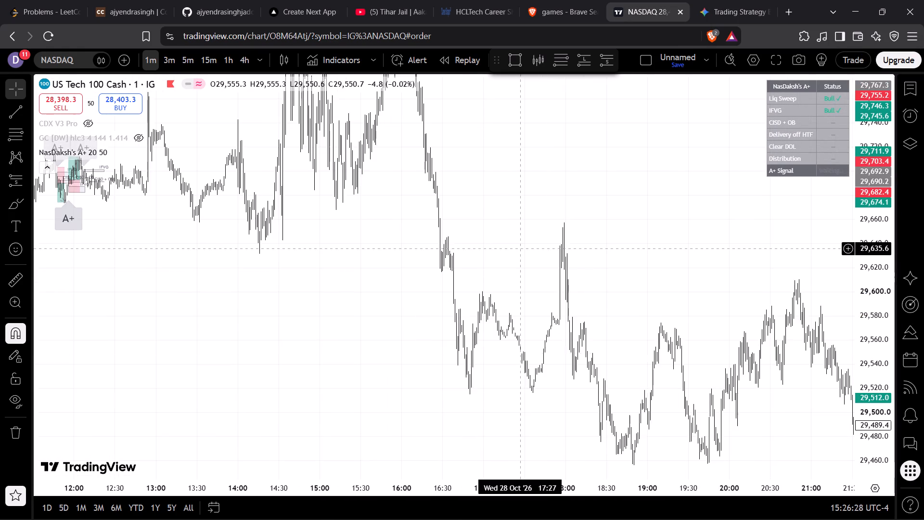
{"action": "left_click_drag", "start_coordinate": [516, 242], "coordinate": [860, 349]}
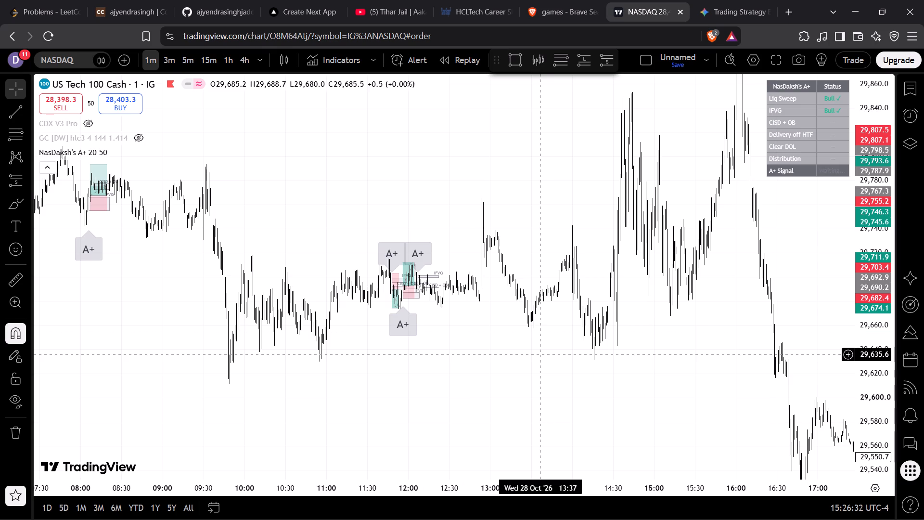
{"action": "key", "text": "alt+Tab"}
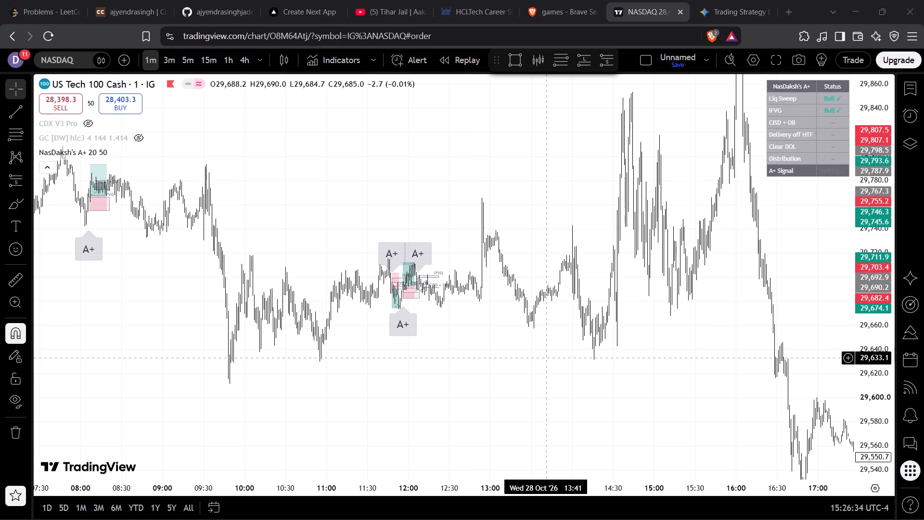
{"action": "key", "text": "plus"}
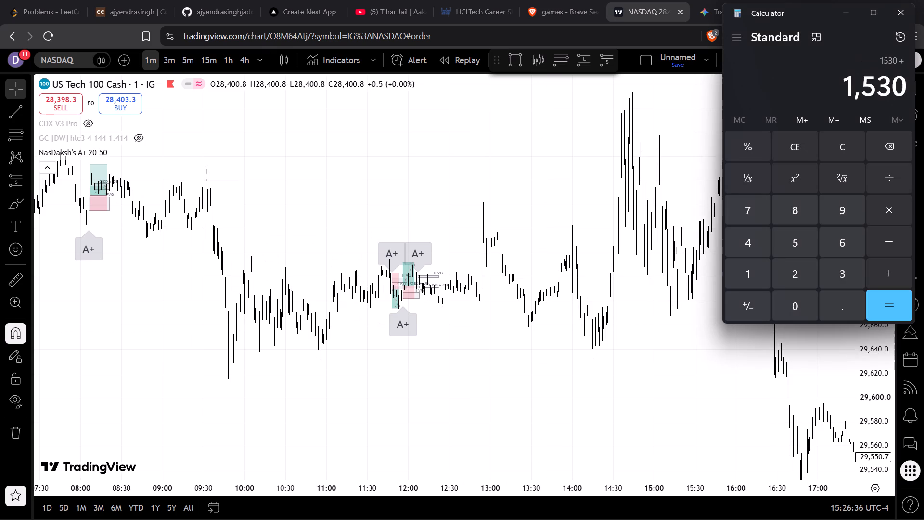
{"action": "type", "text": "180+122"}
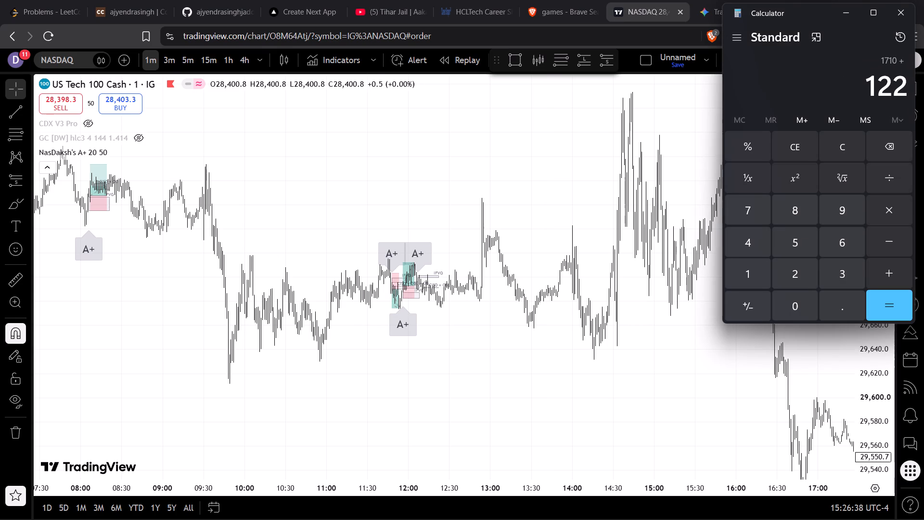
{"action": "key", "text": "Return"}
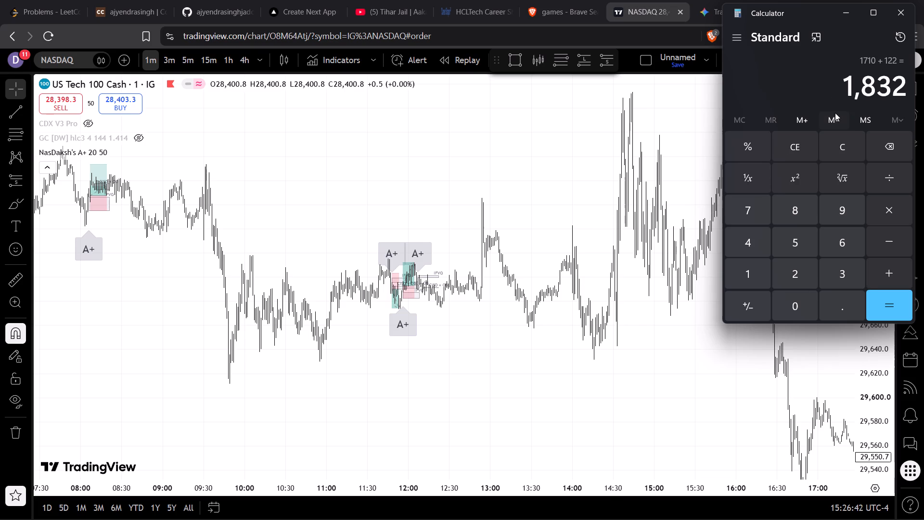
Examine the chart from late morning on 28 Oct back to the earliest available bars before 26 Oct for A+ signals and positions.
{"action": "left_click_drag", "start_coordinate": [456, 131], "coordinate": [695, 193]}
{"action": "left_click_drag", "start_coordinate": [483, 242], "coordinate": [670, 285]}
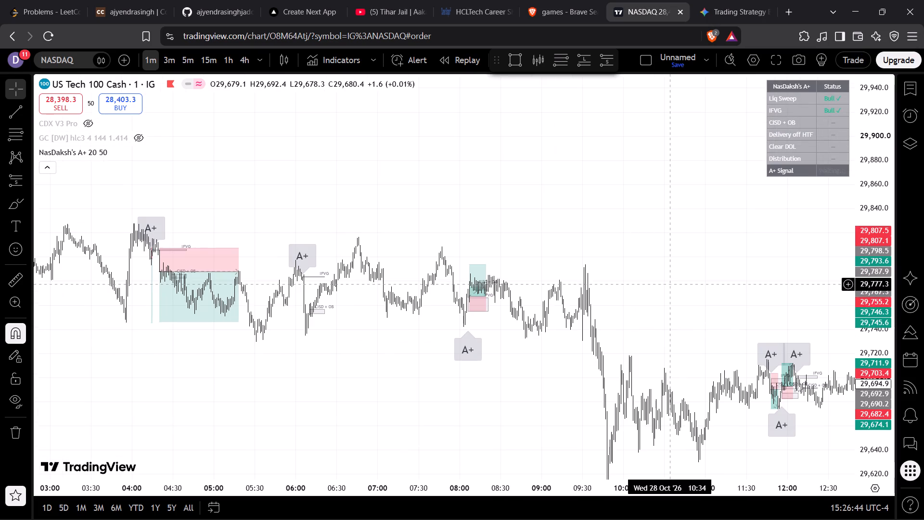
{"action": "left_click_drag", "start_coordinate": [520, 213], "coordinate": [614, 228]}
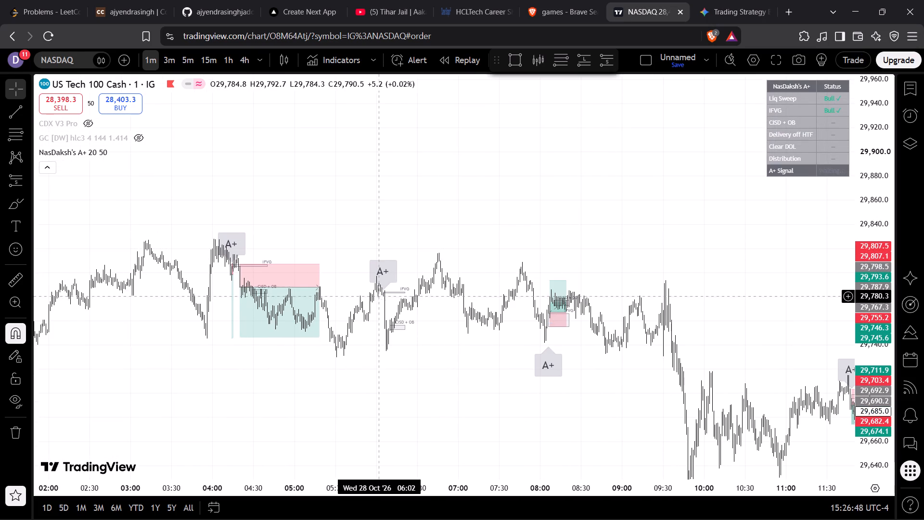
{"action": "left_click_drag", "start_coordinate": [329, 215], "coordinate": [492, 231]}
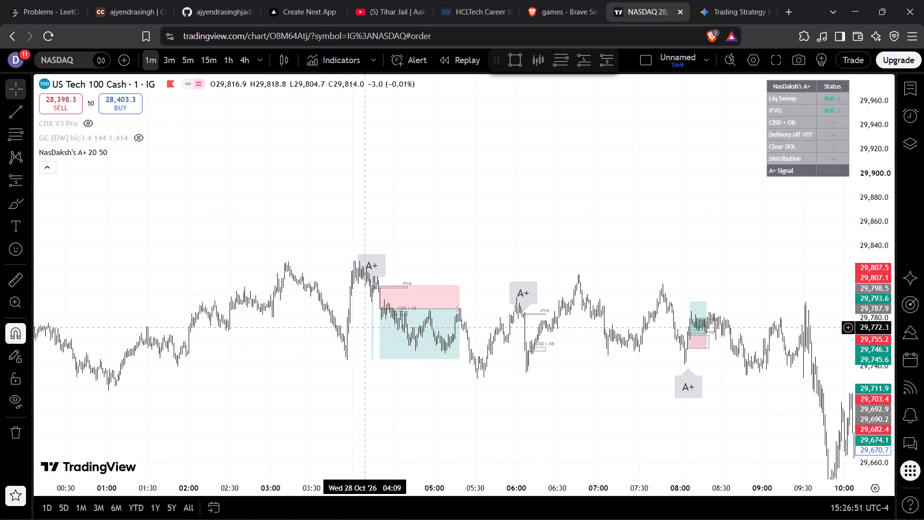
{"action": "scroll", "coordinate": [365, 328], "scroll_direction": "down", "scroll_amount": 6}
{"action": "left_click_drag", "start_coordinate": [431, 322], "coordinate": [505, 189]}
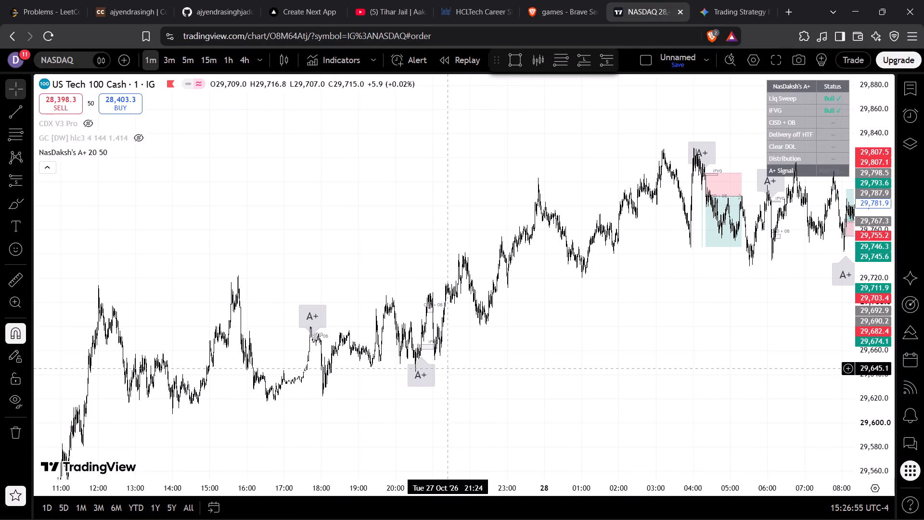
{"action": "left_click_drag", "start_coordinate": [448, 369], "coordinate": [576, 285]}
{"action": "left_click_drag", "start_coordinate": [500, 352], "coordinate": [628, 157]}
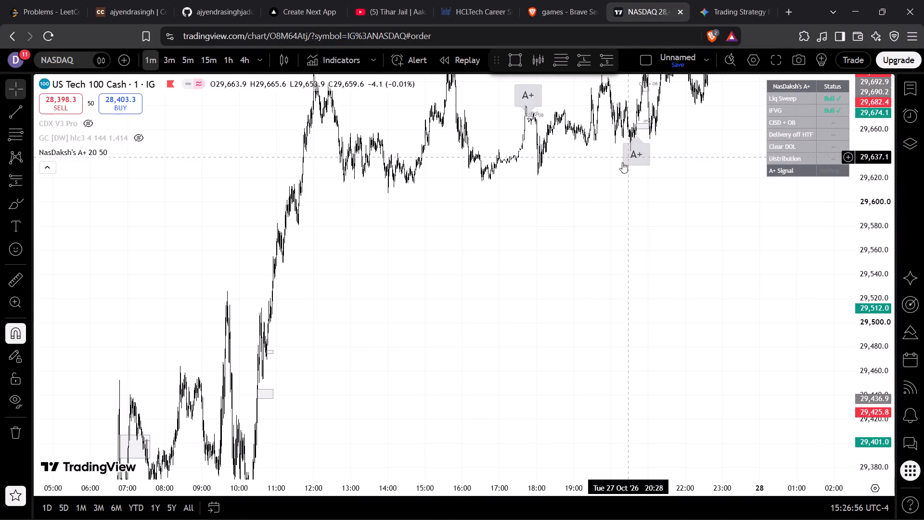
{"action": "left_click_drag", "start_coordinate": [430, 351], "coordinate": [647, 122]}
{"action": "left_click_drag", "start_coordinate": [491, 322], "coordinate": [677, 114]}
{"action": "left_click_drag", "start_coordinate": [508, 245], "coordinate": [688, 312]}
{"action": "left_click_drag", "start_coordinate": [419, 241], "coordinate": [715, 319]}
{"action": "left_click_drag", "start_coordinate": [589, 295], "coordinate": [700, 155]}
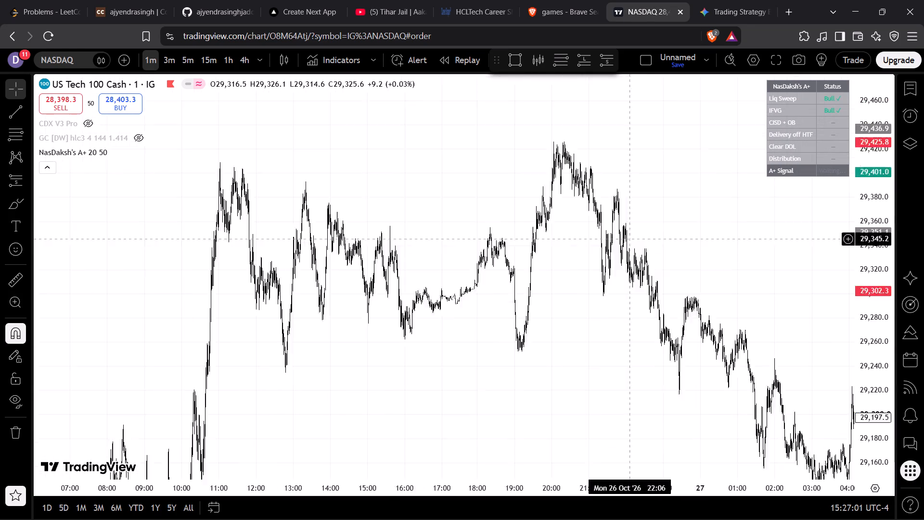
{"action": "left_click_drag", "start_coordinate": [700, 155], "coordinate": [722, 126]}
{"action": "left_click_drag", "start_coordinate": [569, 295], "coordinate": [694, 112]}
{"action": "left_click_drag", "start_coordinate": [860, 146], "coordinate": [891, 343]}
{"action": "scroll", "coordinate": [671, 353], "scroll_direction": "down", "scroll_amount": 6}
Subtract 100 from the running total in Calculator and minimize it to return to the chart.
{"action": "key", "text": "alt+Tab"}
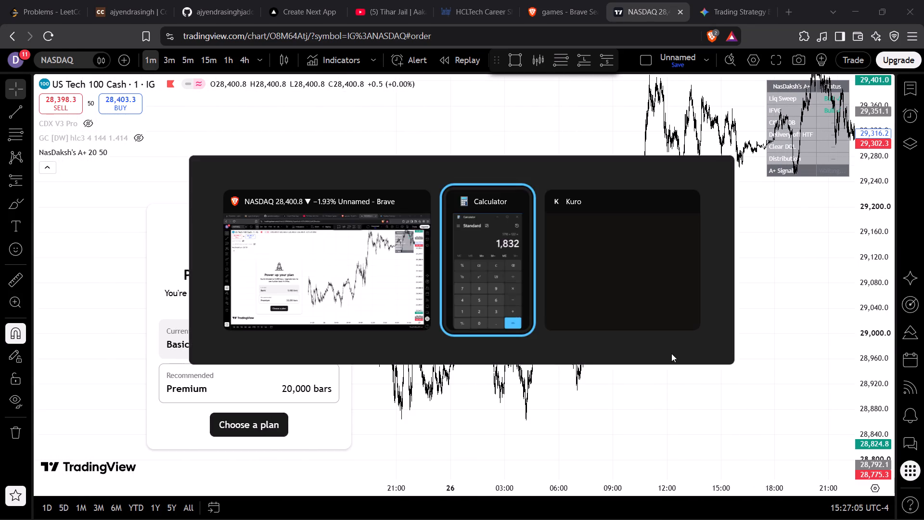
{"action": "left_click", "coordinate": [891, 231]}
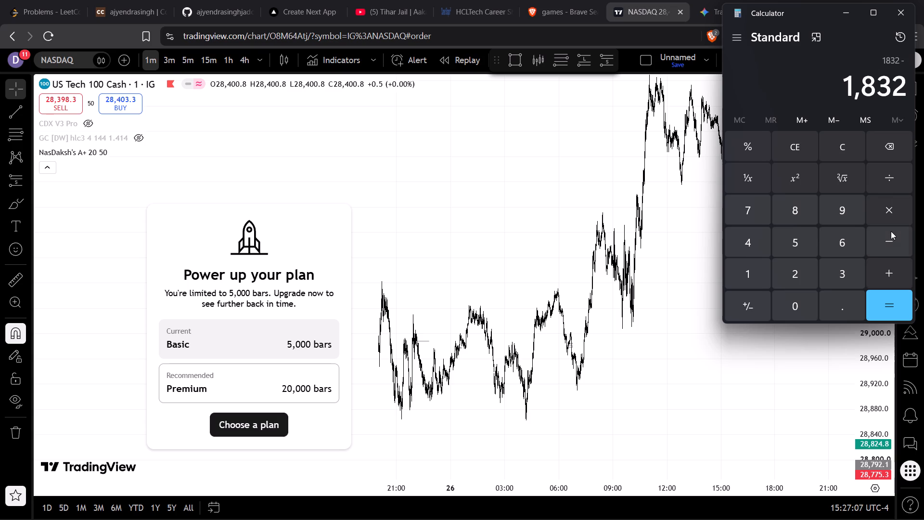
{"action": "type", "text": "100"}
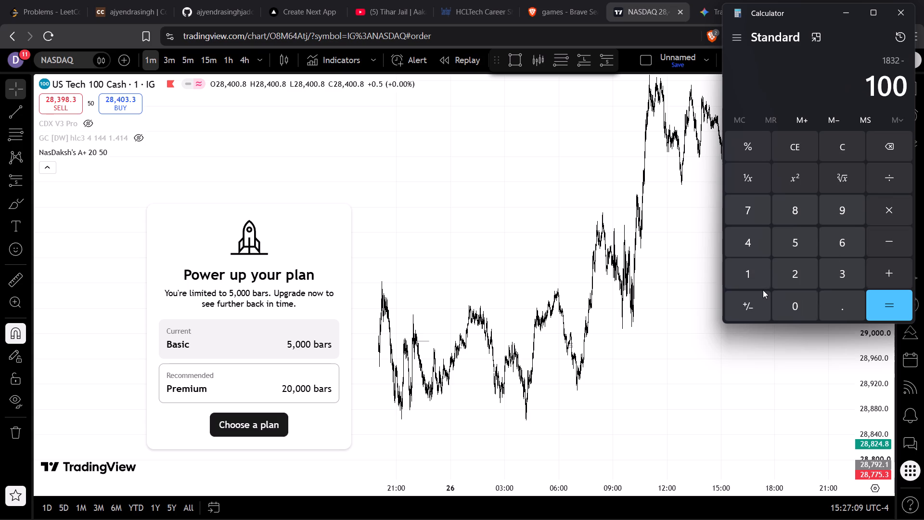
{"action": "key", "text": "Return"}
{"action": "left_click", "coordinate": [847, 21]}
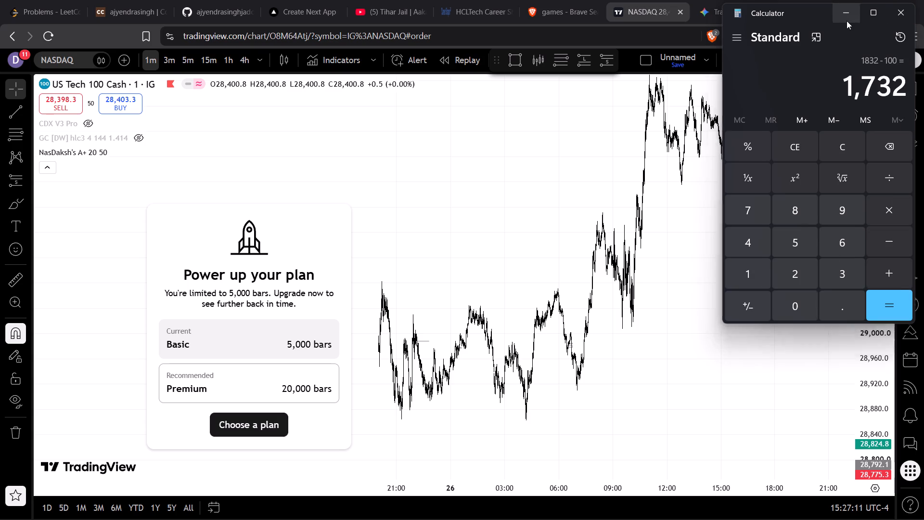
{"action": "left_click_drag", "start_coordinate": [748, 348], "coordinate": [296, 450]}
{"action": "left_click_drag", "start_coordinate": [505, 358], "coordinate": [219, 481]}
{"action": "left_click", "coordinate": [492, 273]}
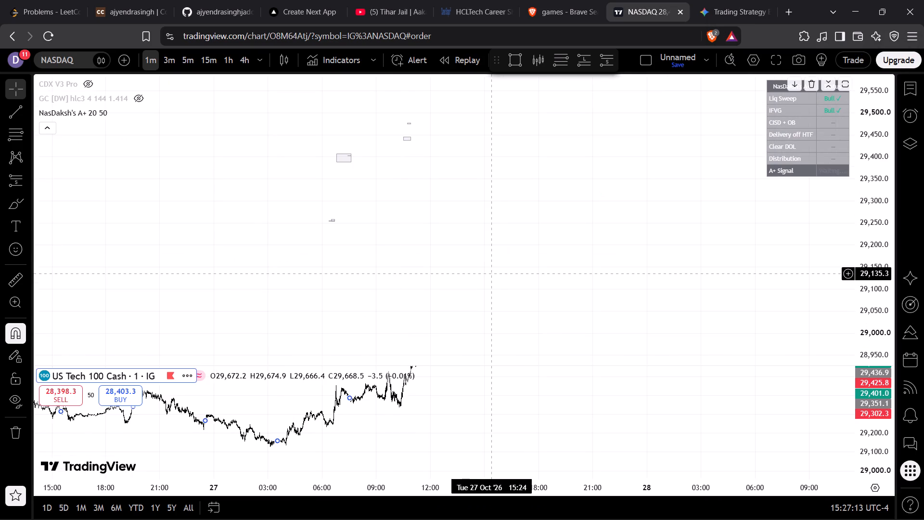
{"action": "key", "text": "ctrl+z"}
Examine the chart forward from 27 Oct through 29 Oct, looking over the A+ signals and positions along the way.
{"action": "left_click_drag", "start_coordinate": [398, 348], "coordinate": [338, 407]}
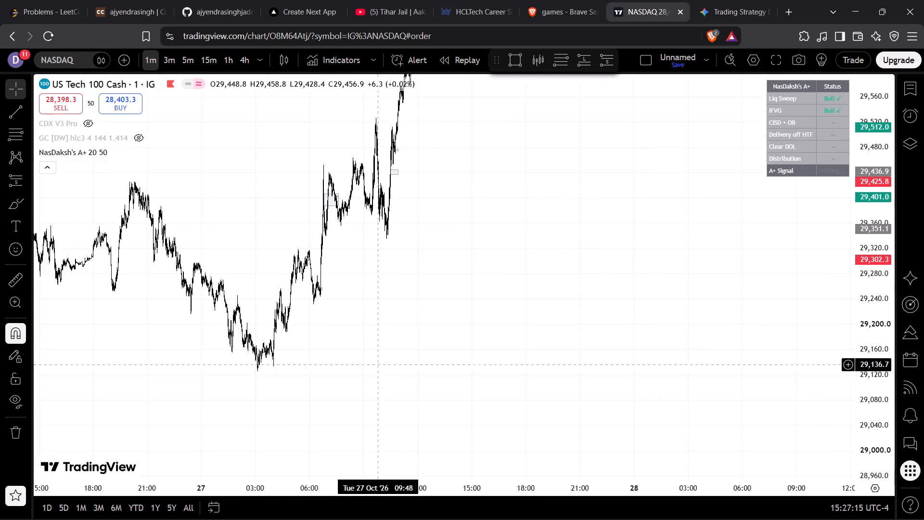
{"action": "left_click_drag", "start_coordinate": [338, 407], "coordinate": [316, 435]}
{"action": "left_click_drag", "start_coordinate": [423, 254], "coordinate": [269, 421]}
{"action": "left_click_drag", "start_coordinate": [483, 317], "coordinate": [370, 338]}
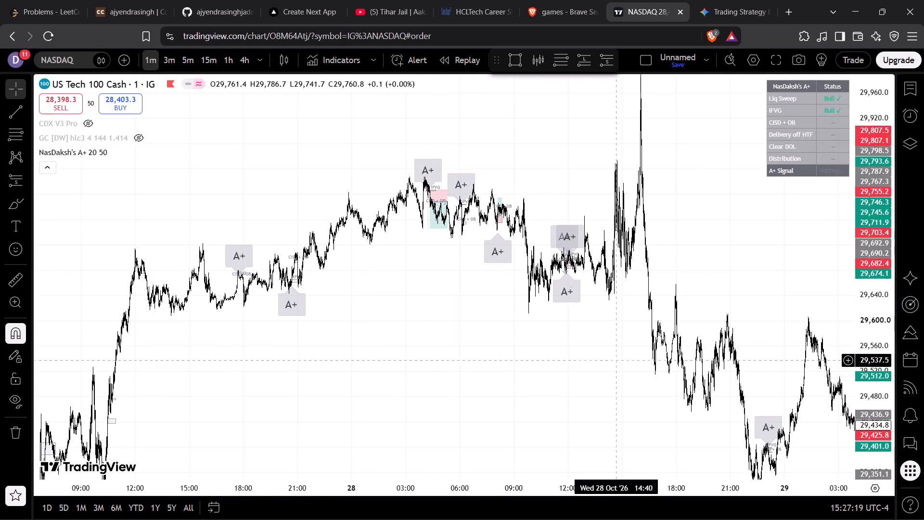
{"action": "left_click_drag", "start_coordinate": [617, 362], "coordinate": [248, 338]}
{"action": "left_click_drag", "start_coordinate": [608, 351], "coordinate": [270, 247]}
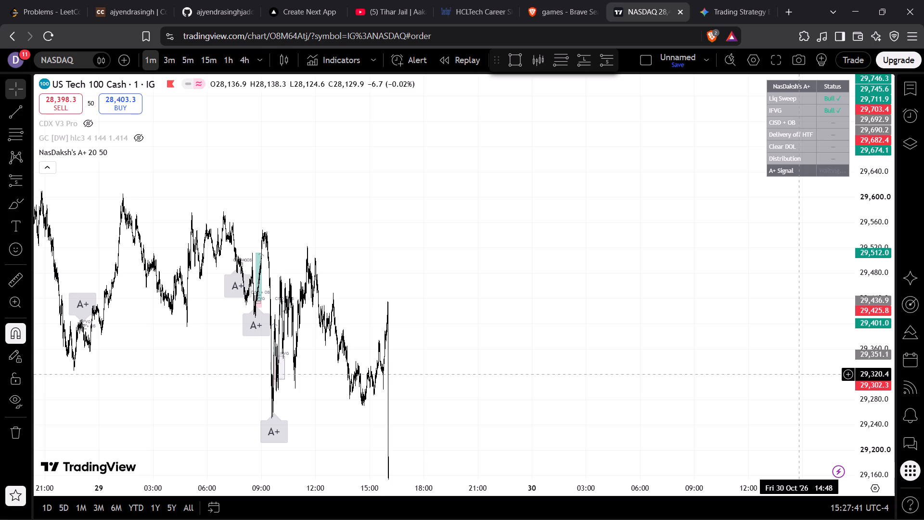
{"action": "left_click_drag", "start_coordinate": [797, 328], "coordinate": [526, 244]}
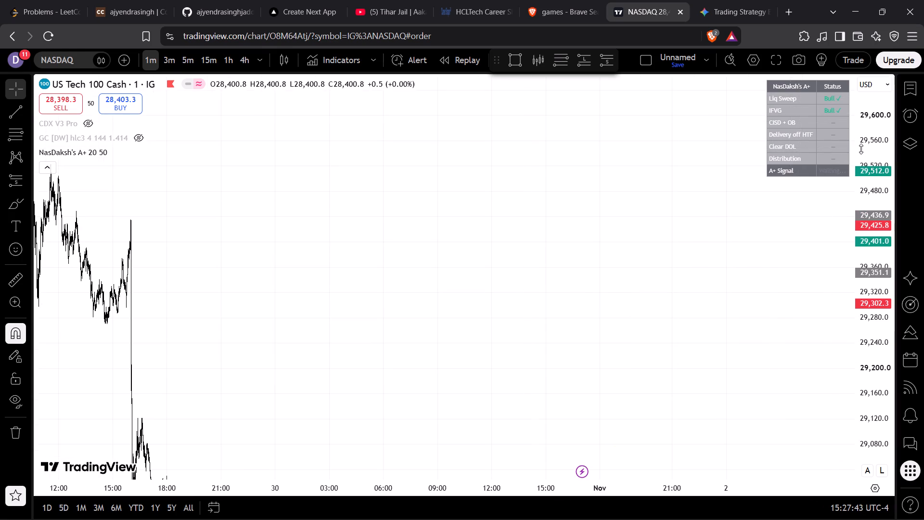
{"action": "left_click_drag", "start_coordinate": [861, 149], "coordinate": [855, 237]}
Divide the running total by 4 in Calculator and clear it after reading the result.
{"action": "key", "text": "alt+Tab"}
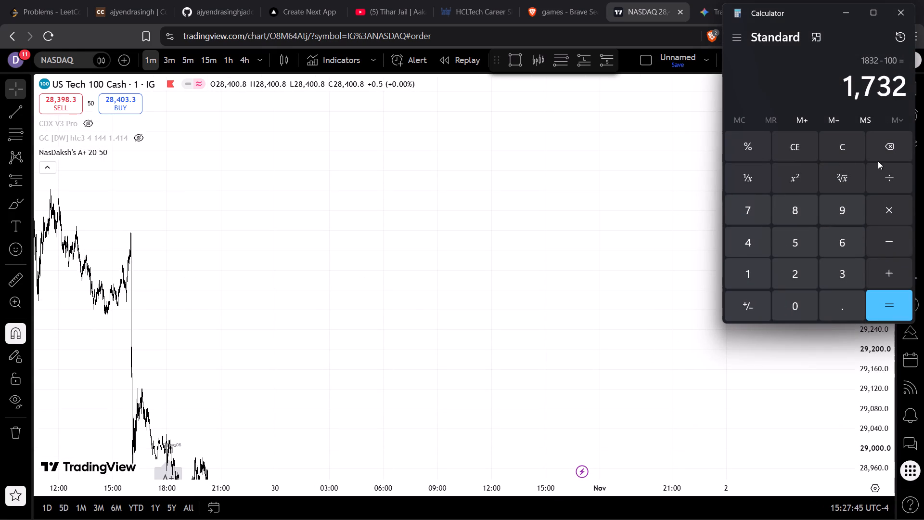
{"action": "left_click", "coordinate": [887, 172]}
{"action": "left_click", "coordinate": [767, 228]}
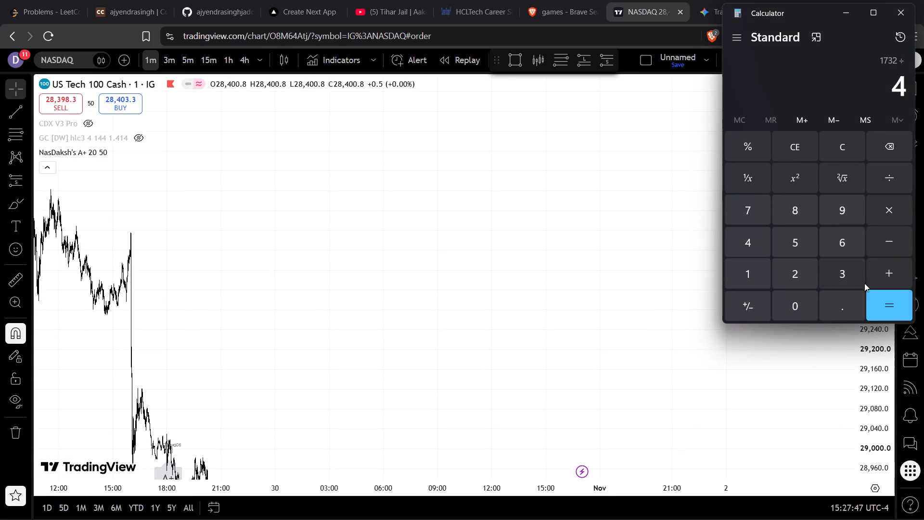
{"action": "left_click", "coordinate": [893, 306]}
{"action": "left_click", "coordinate": [786, 143]}
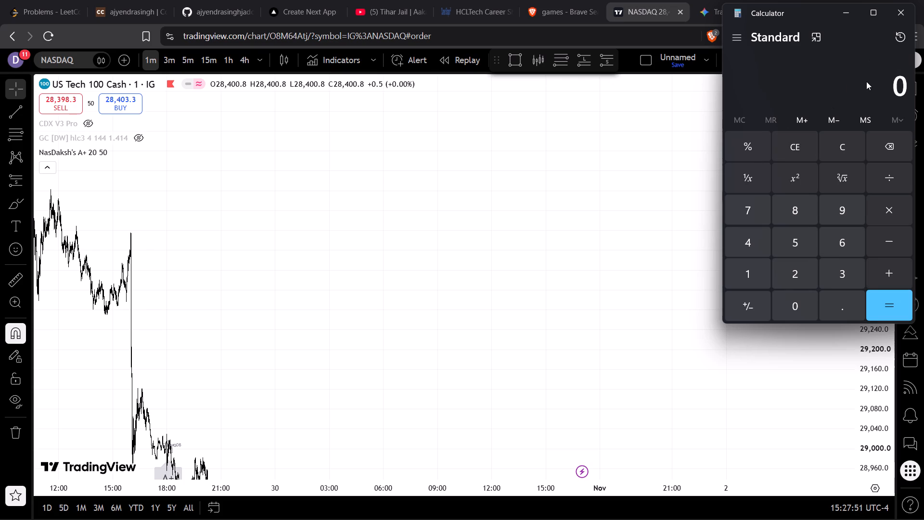
Return to the chart, reset its view to the latest bars and examine the 30 Oct price action up to 17:00 at a larger scale.
{"action": "left_click", "coordinate": [610, 306]}
{"action": "left_click_drag", "start_coordinate": [624, 373], "coordinate": [534, 151]}
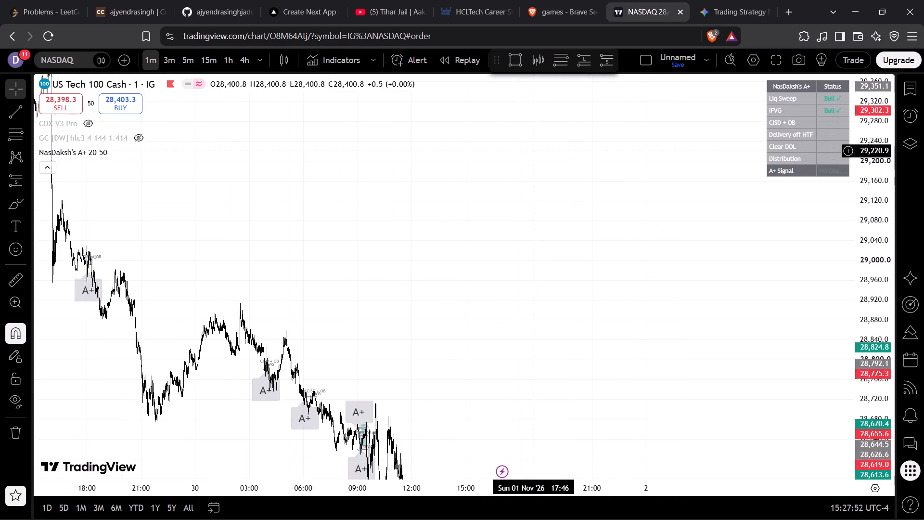
{"action": "left_click", "coordinate": [491, 448]}
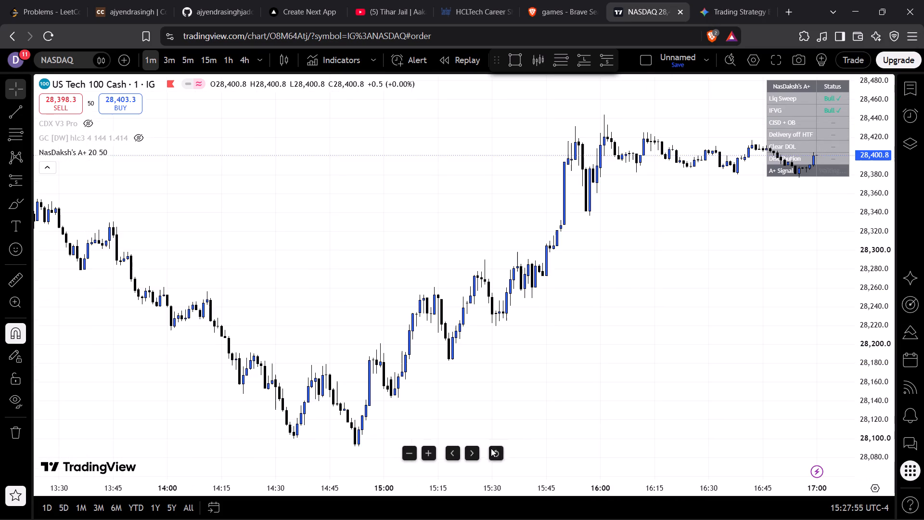
{"action": "left_click_drag", "start_coordinate": [577, 422], "coordinate": [398, 433]}
{"action": "left_click_drag", "start_coordinate": [866, 390], "coordinate": [863, 366]}
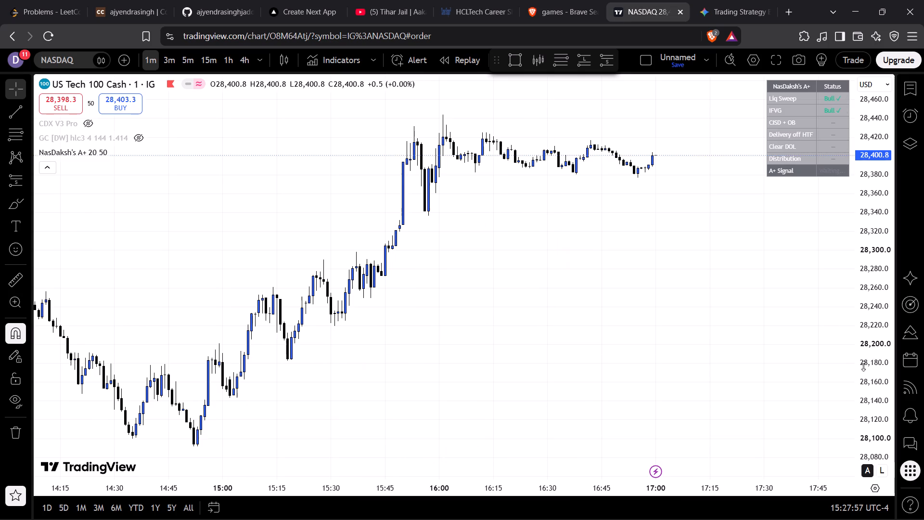
{"action": "left_click_drag", "start_coordinate": [863, 366], "coordinate": [858, 259]}
{"action": "left_click_drag", "start_coordinate": [724, 222], "coordinate": [672, 402]}
{"action": "scroll", "coordinate": [673, 292], "scroll_direction": "up", "scroll_amount": 1}
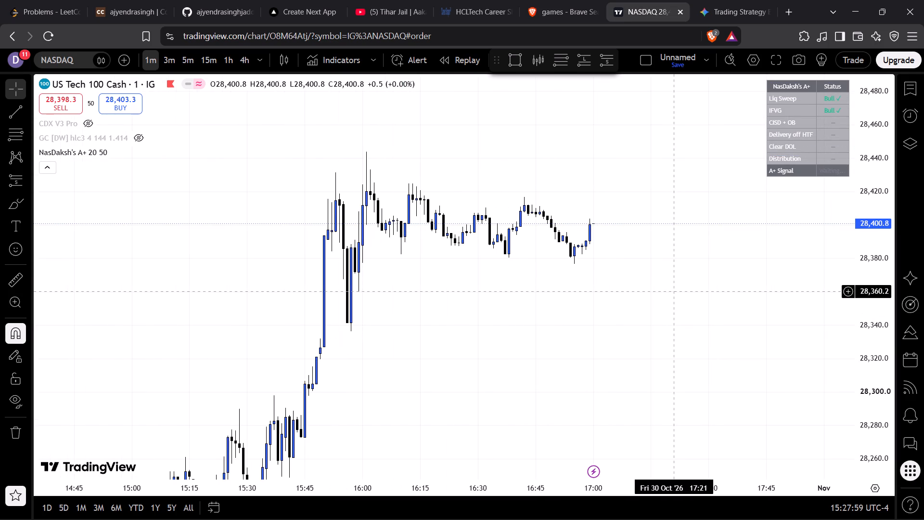
{"action": "left_click_drag", "start_coordinate": [892, 354], "coordinate": [886, 318]}
{"action": "scroll", "coordinate": [715, 313], "scroll_direction": "up", "scroll_amount": 1}
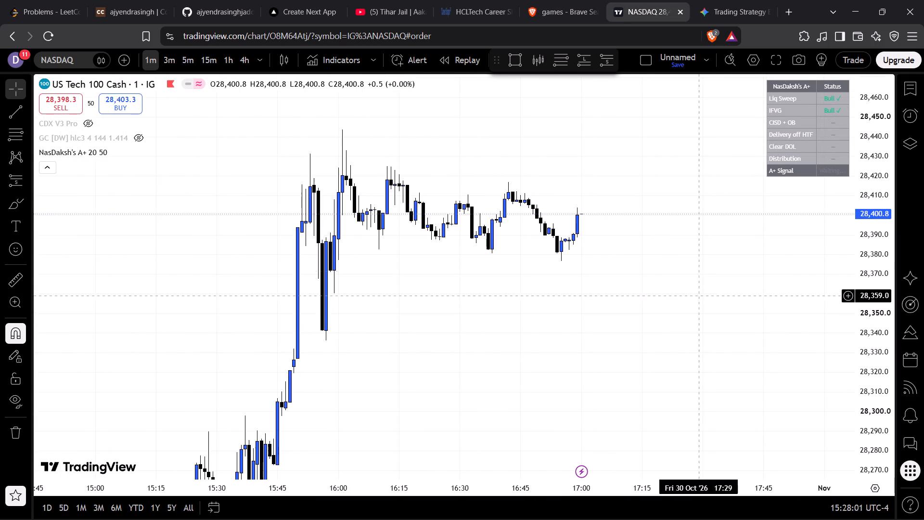
{"action": "left_click_drag", "start_coordinate": [685, 266], "coordinate": [711, 347]}
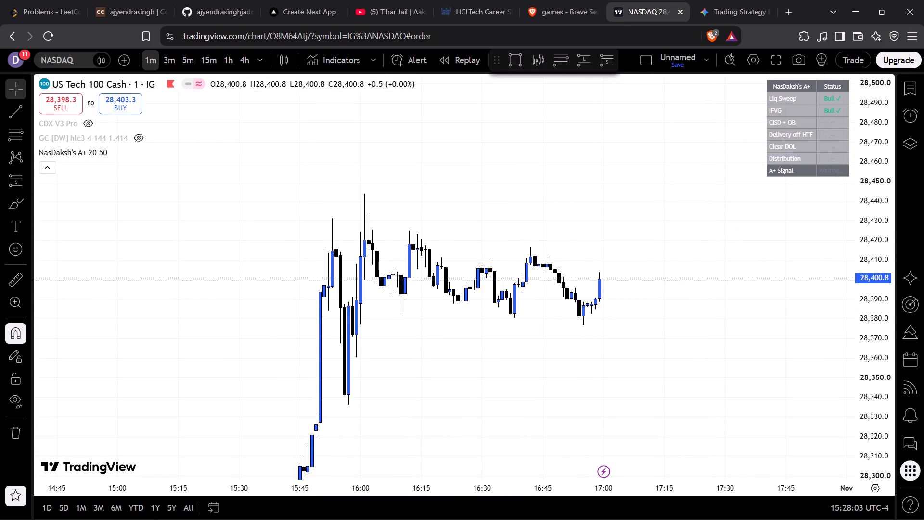
Show the CDX V3 Pro indicator briefly to check its bias and performance tables, and hide it again.
{"action": "left_click", "coordinate": [89, 126]}
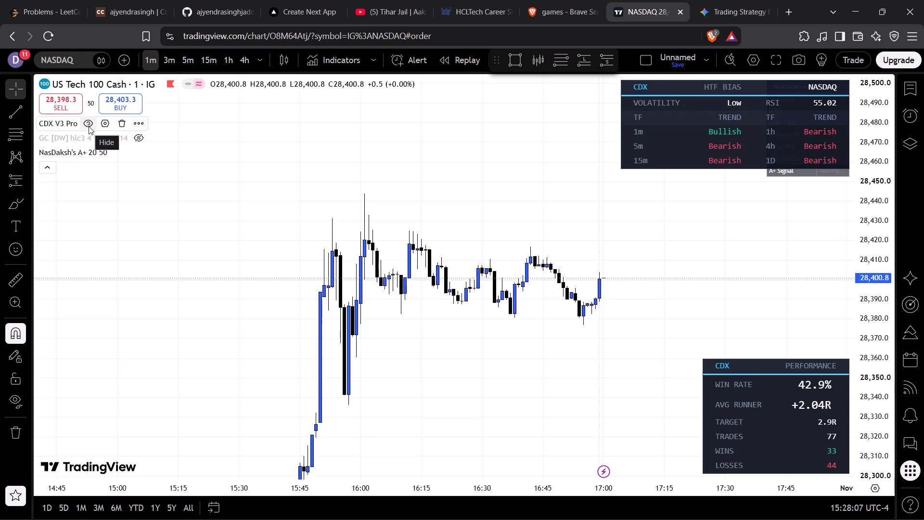
{"action": "left_click", "coordinate": [89, 126]}
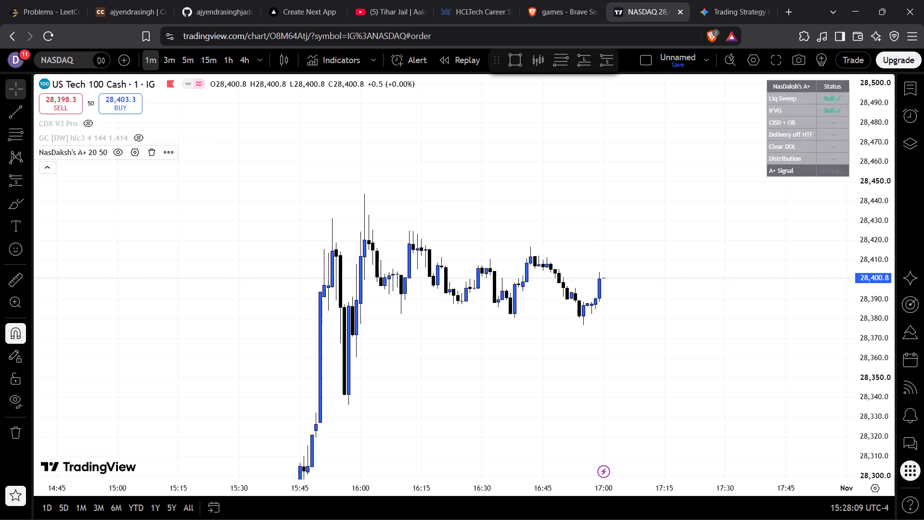
Collapse the list of indicators shown on the chart.
{"action": "left_click", "coordinate": [44, 167]}
{"action": "left_click_drag", "start_coordinate": [232, 164], "coordinate": [159, 194]}
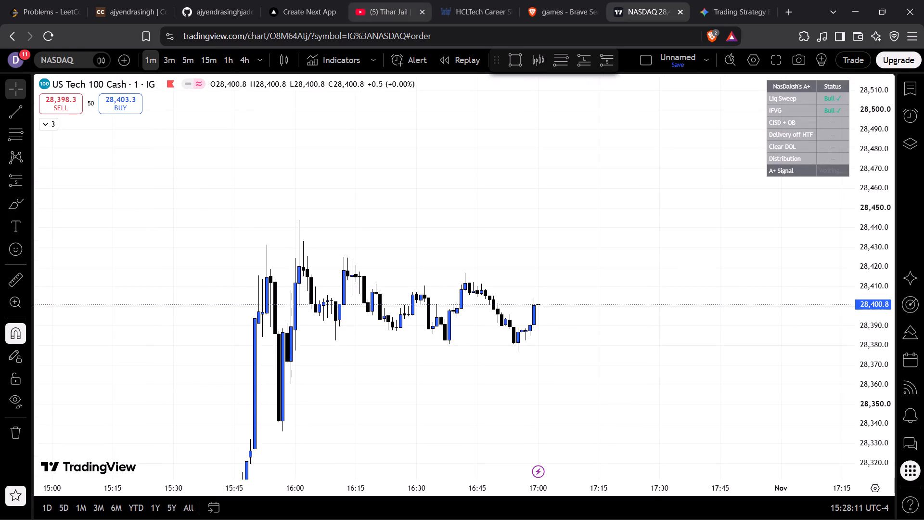
Find NasDaksh's A+ among the invite-only scripts and add it to the favorite indicators.
{"action": "left_click", "coordinate": [334, 64]}
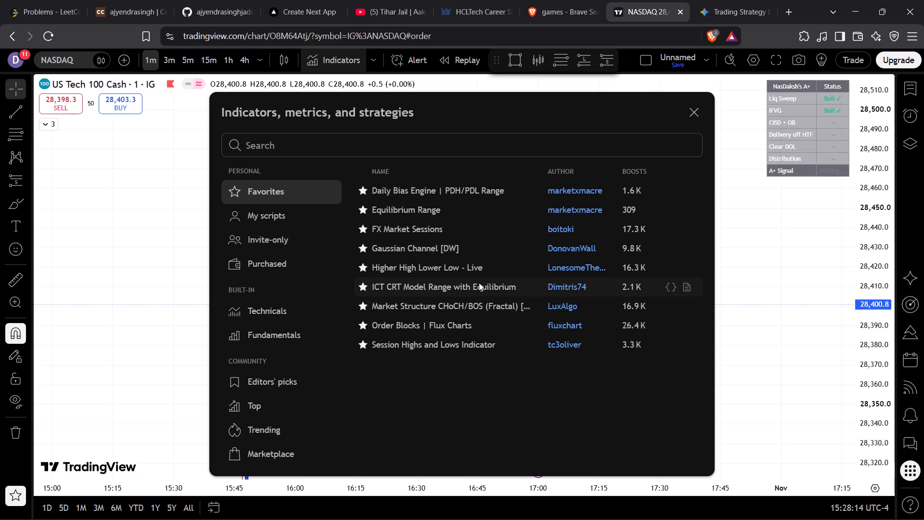
{"action": "left_click", "coordinate": [273, 222]}
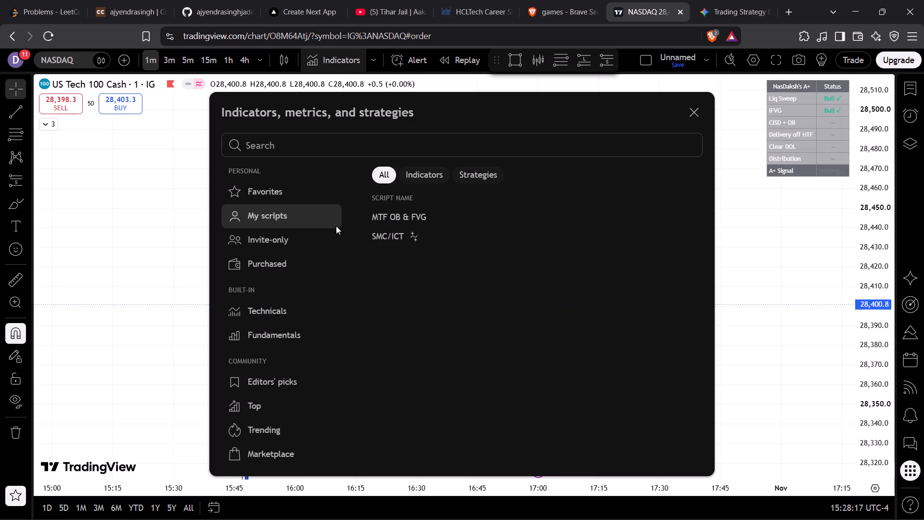
{"action": "left_click", "coordinate": [305, 238]}
{"action": "left_click", "coordinate": [364, 211]}
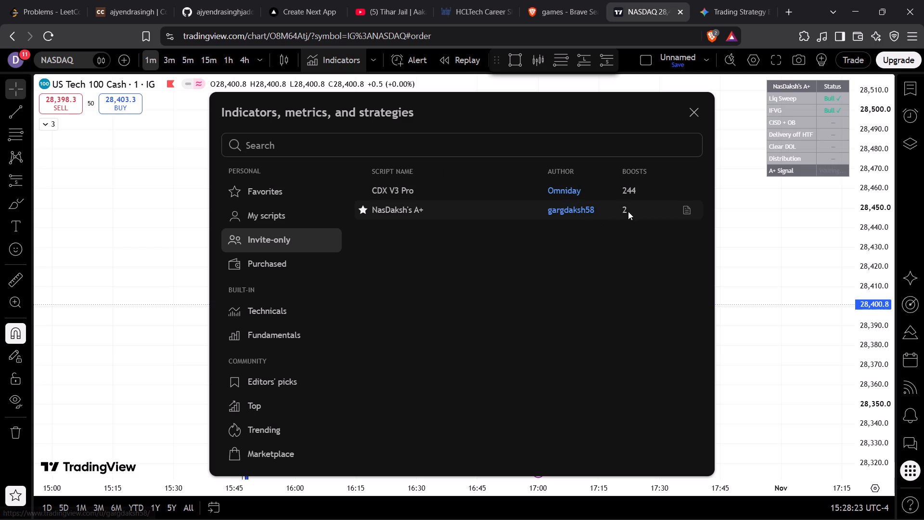
View the profile of the NasDaksh's A+ author, its followers, and the profile of the listed follower.
{"action": "left_click", "coordinate": [589, 211]}
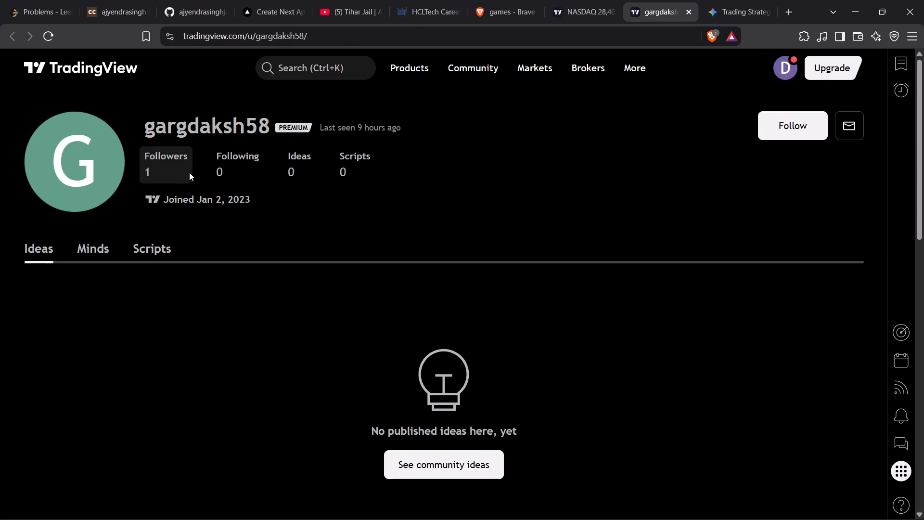
{"action": "left_click", "coordinate": [153, 165]}
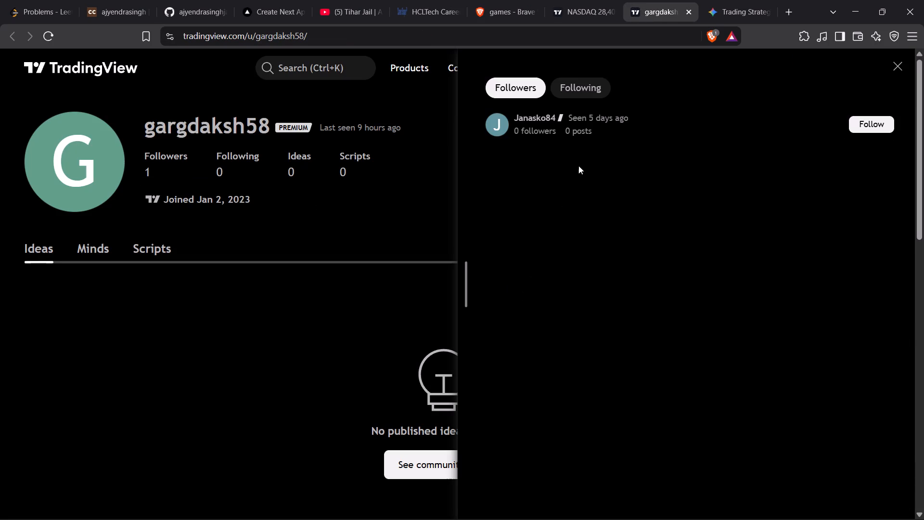
{"action": "left_click", "coordinate": [526, 117]}
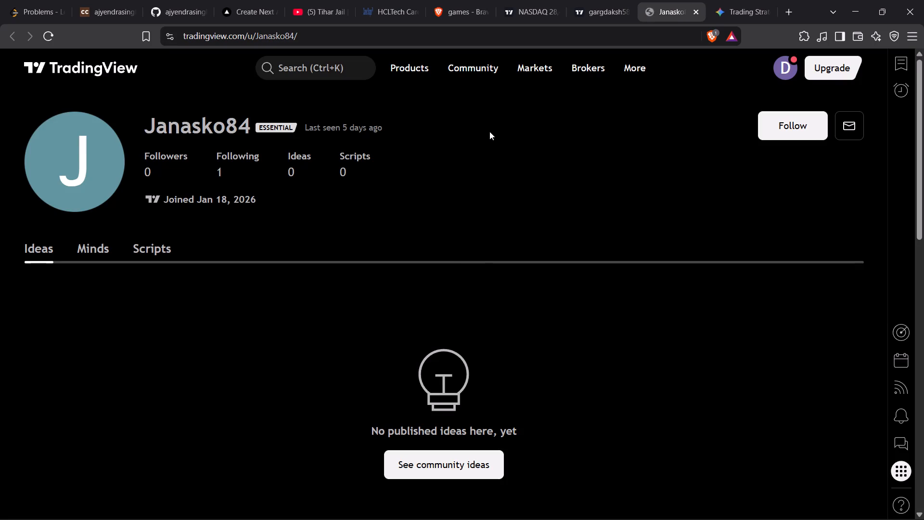
Look over the What's new announcements for the account and close them.
{"action": "left_click", "coordinate": [796, 65]}
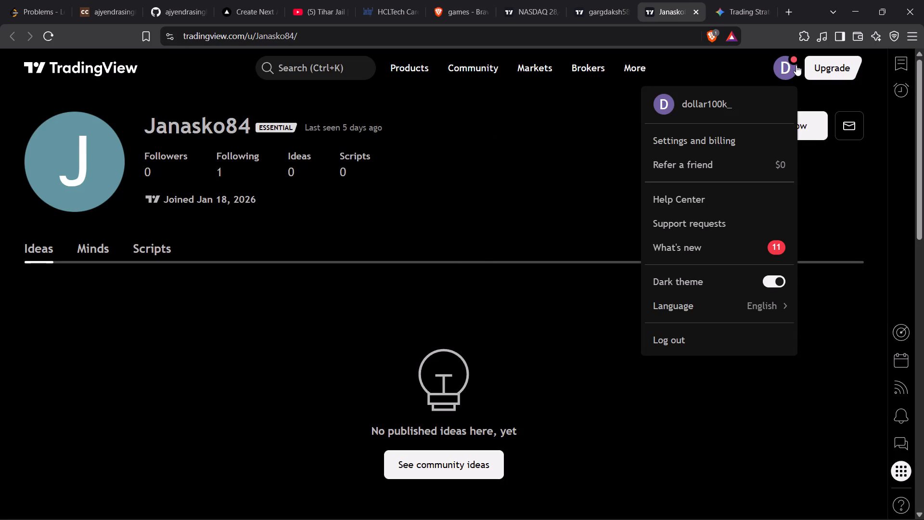
{"action": "left_click", "coordinate": [760, 236]}
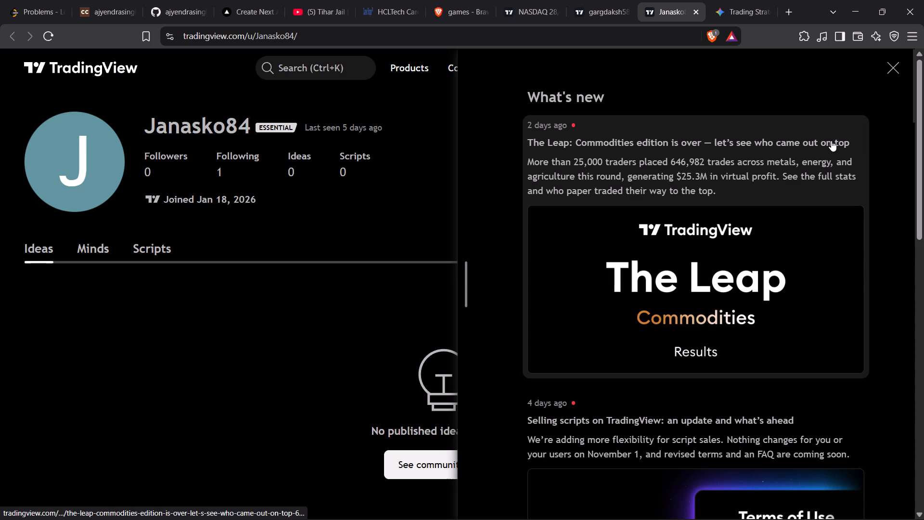
{"action": "left_click", "coordinate": [884, 74]}
{"action": "scroll", "coordinate": [682, 264], "scroll_direction": "right", "scroll_amount": 4}
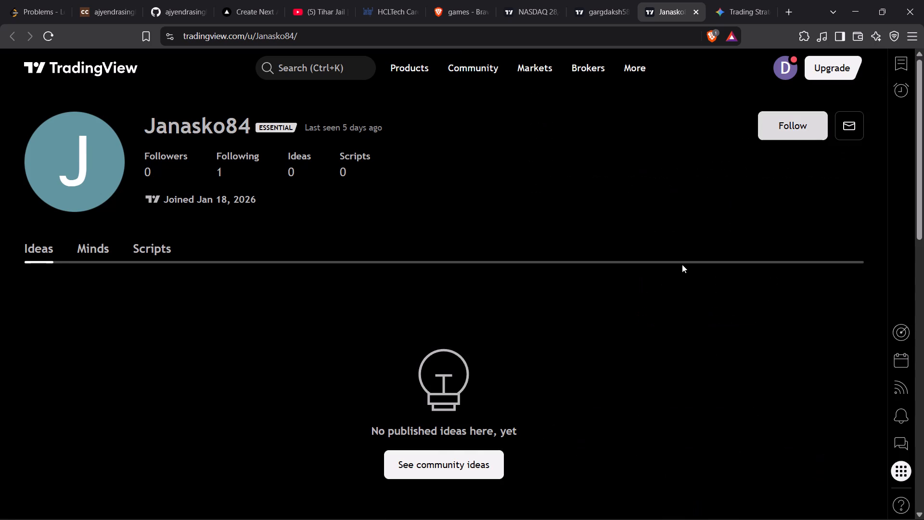
{"action": "scroll", "coordinate": [682, 264], "scroll_direction": "right", "scroll_amount": 3}
{"action": "left_click", "coordinate": [701, 9]}
{"action": "left_click", "coordinate": [696, 13]}
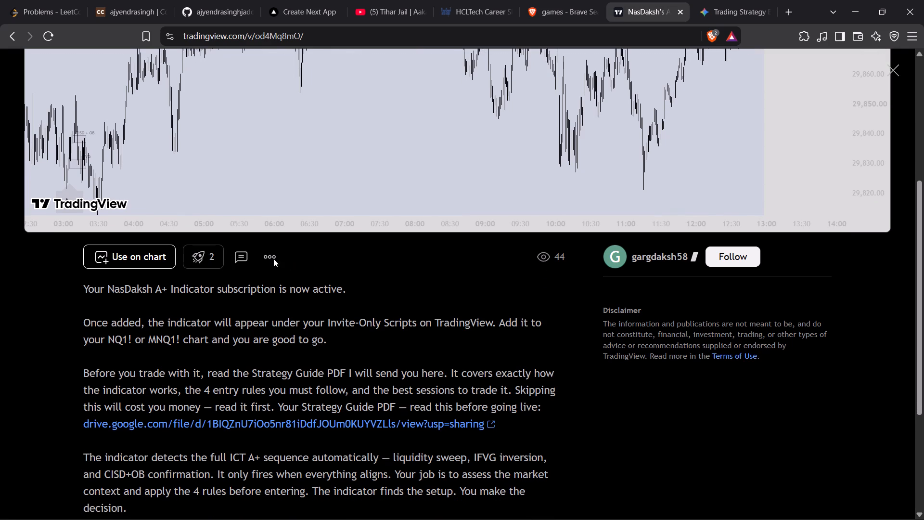
{"action": "left_click", "coordinate": [273, 259]}
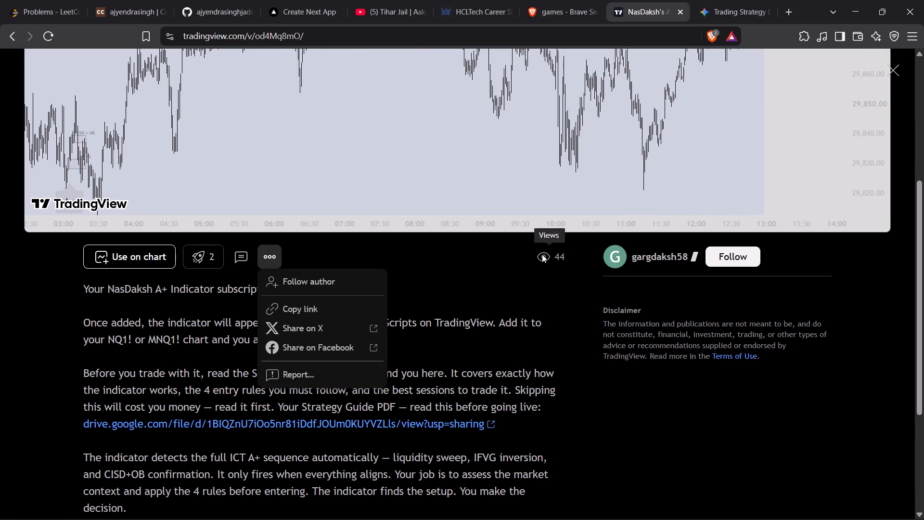
{"action": "left_click", "coordinate": [542, 254]}
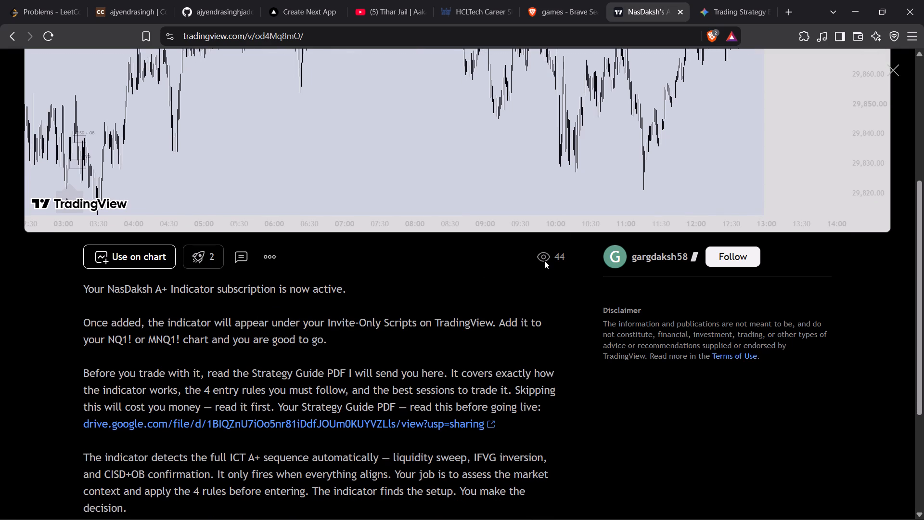
Boost the NasDaksh's A+ script.
{"action": "scroll", "coordinate": [199, 261], "scroll_direction": "down", "scroll_amount": 1}
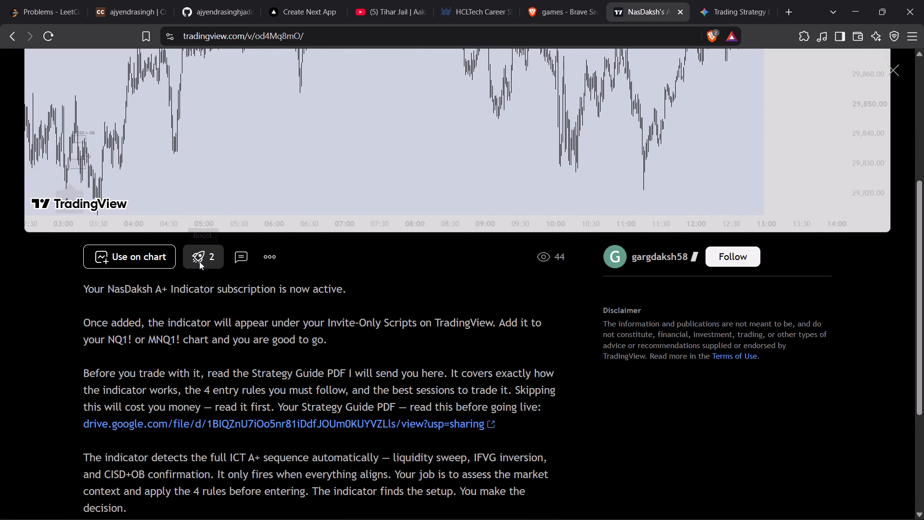
{"action": "scroll", "coordinate": [199, 261], "scroll_direction": "down", "scroll_amount": 1}
{"action": "left_click", "coordinate": [203, 243]}
Read the rest of the script description covering the strategy guide, signal sequence and best trading sessions.
{"action": "scroll", "coordinate": [230, 308], "scroll_direction": "down", "scroll_amount": 1}
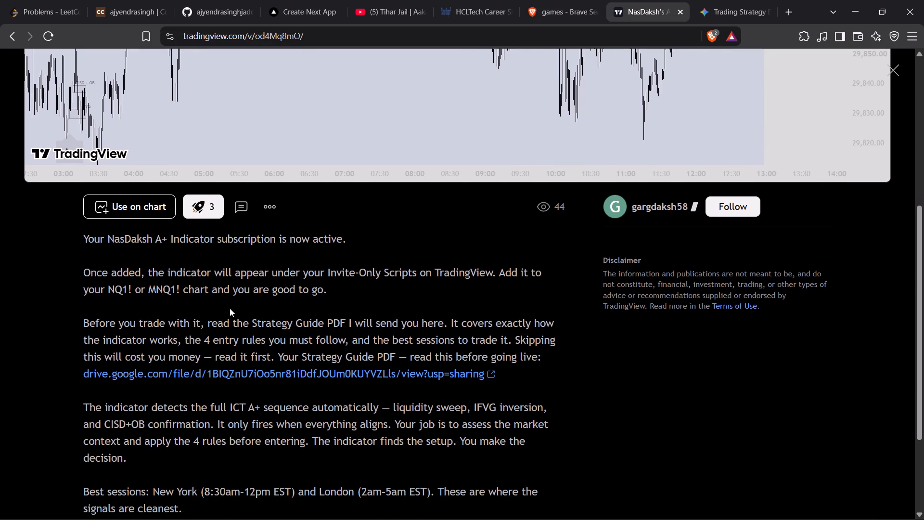
{"action": "scroll", "coordinate": [230, 304], "scroll_direction": "down", "scroll_amount": 1}
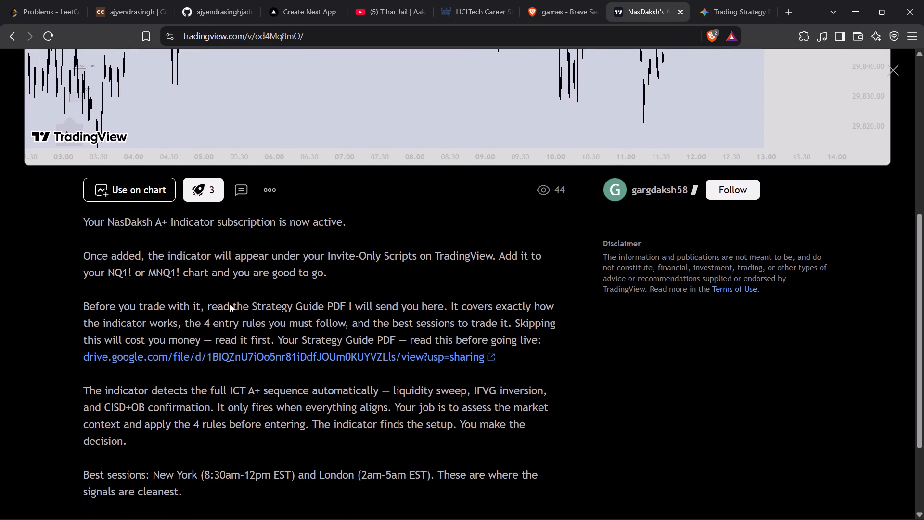
{"action": "scroll", "coordinate": [230, 304], "scroll_direction": "down", "scroll_amount": 1}
{"action": "left_click_drag", "start_coordinate": [243, 246], "coordinate": [253, 242]}
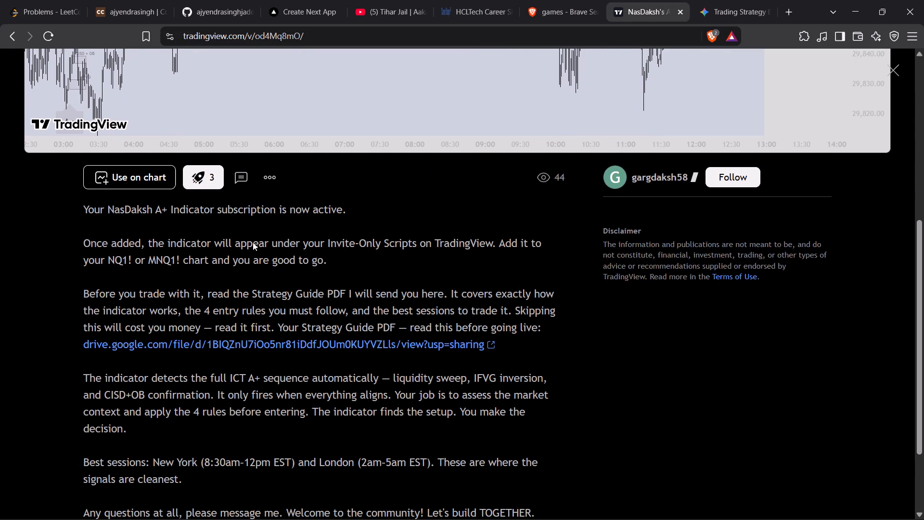
Read the NasDaksh's A+ script description again, from the subscription note through the best sessions down to the comments section.
{"action": "scroll", "coordinate": [253, 242], "scroll_direction": "down", "scroll_amount": 1}
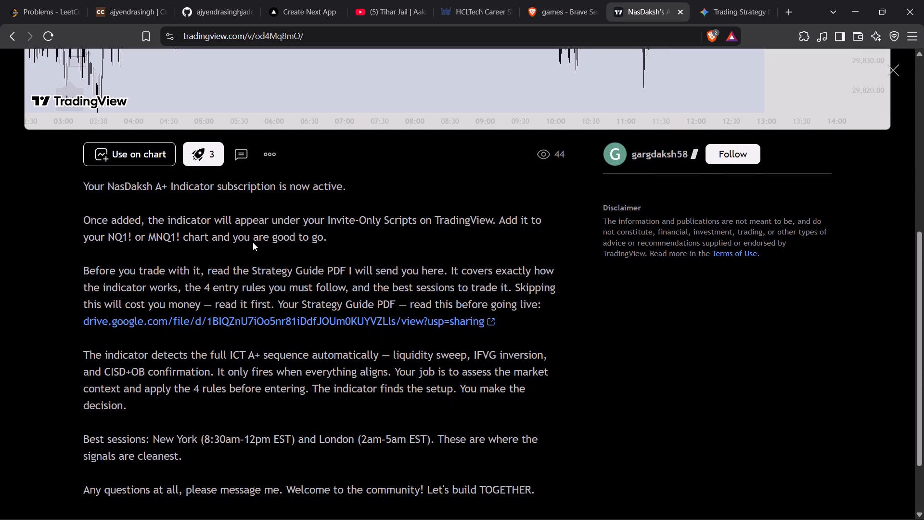
{"action": "scroll", "coordinate": [253, 242], "scroll_direction": "down", "scroll_amount": 2}
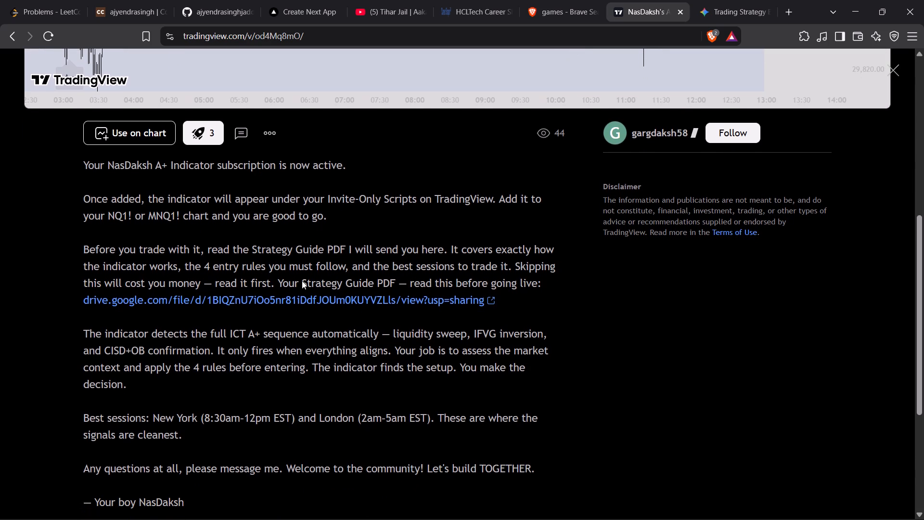
{"action": "scroll", "coordinate": [330, 287], "scroll_direction": "down", "scroll_amount": 1}
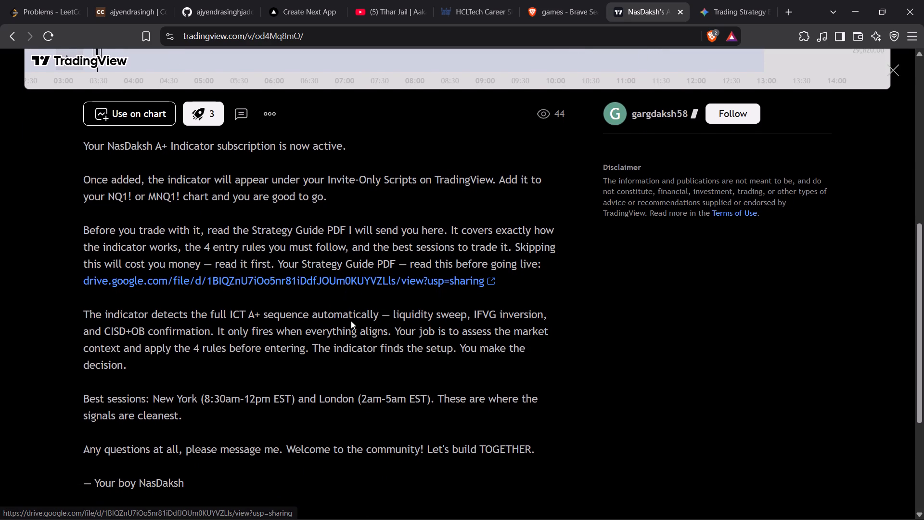
{"action": "scroll", "coordinate": [351, 321], "scroll_direction": "down", "scroll_amount": 2}
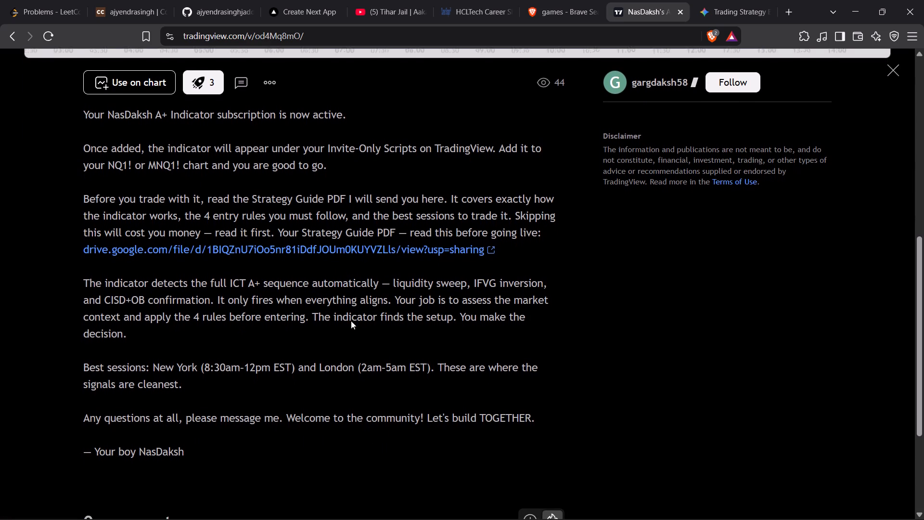
{"action": "scroll", "coordinate": [351, 321], "scroll_direction": "down", "scroll_amount": 2}
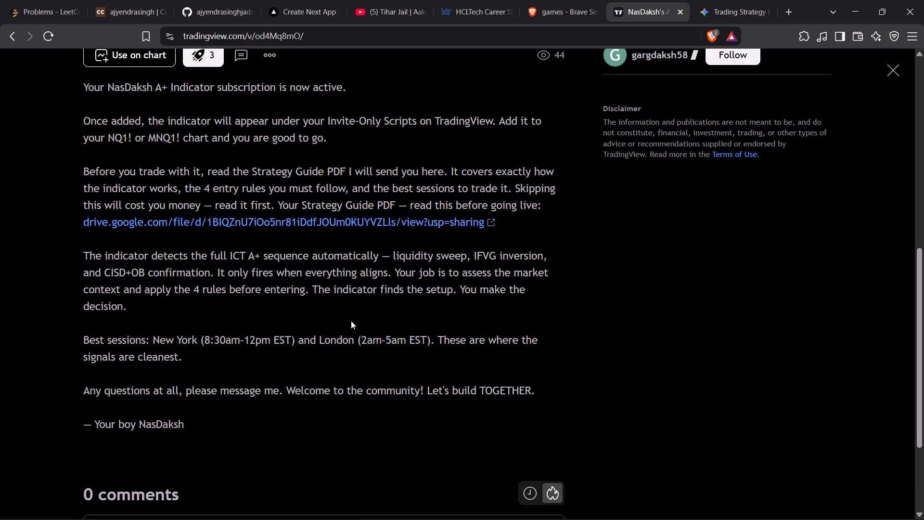
{"action": "scroll", "coordinate": [351, 321], "scroll_direction": "down", "scroll_amount": 2}
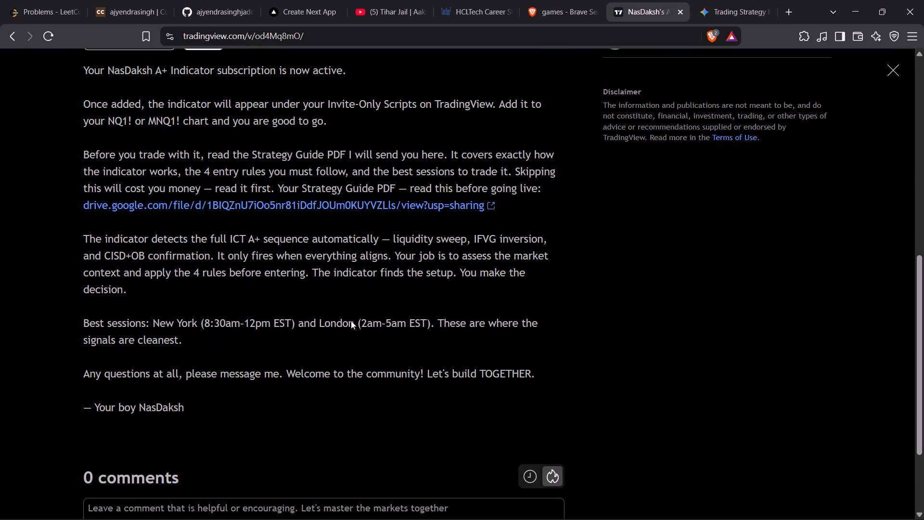
{"action": "scroll", "coordinate": [351, 321], "scroll_direction": "down", "scroll_amount": 1}
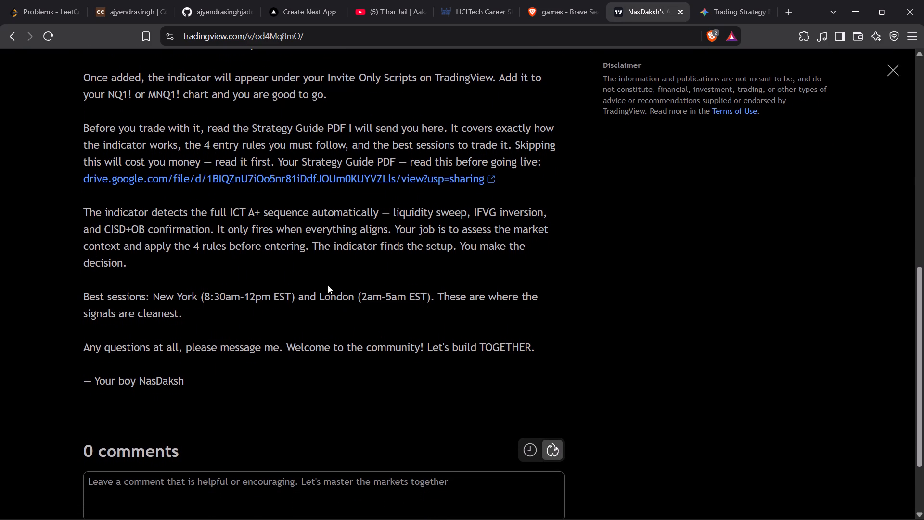
{"action": "scroll", "coordinate": [316, 266], "scroll_direction": "right", "scroll_amount": 1}
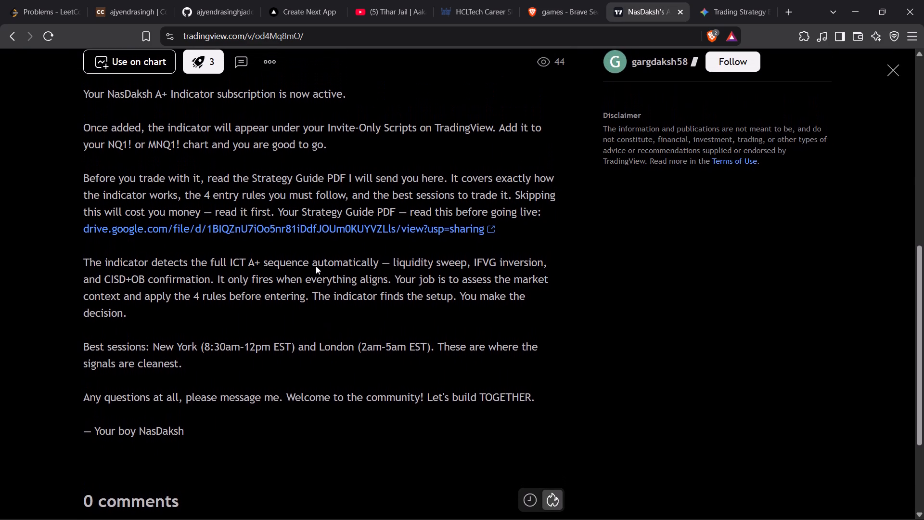
{"action": "scroll", "coordinate": [316, 266], "scroll_direction": "right", "scroll_amount": 1}
{"action": "scroll", "coordinate": [316, 266], "scroll_direction": "down", "scroll_amount": 1}
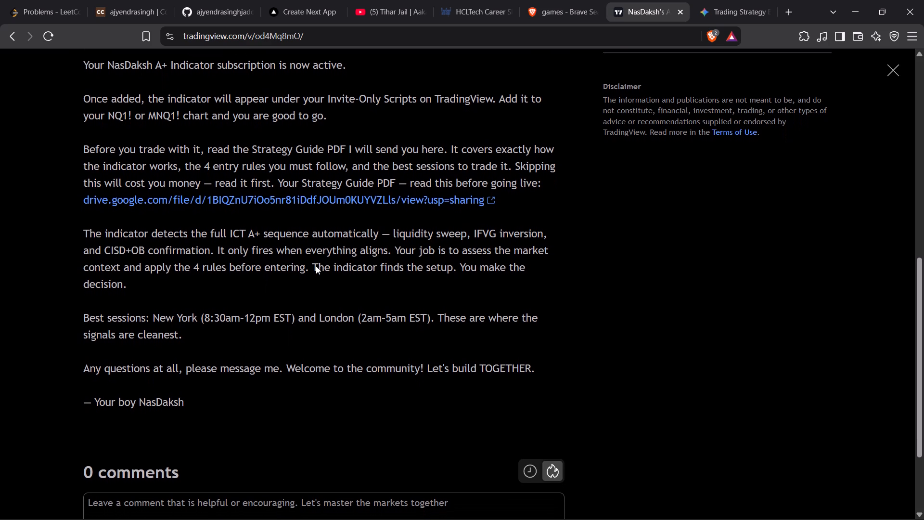
{"action": "scroll", "coordinate": [316, 266], "scroll_direction": "down", "scroll_amount": 3}
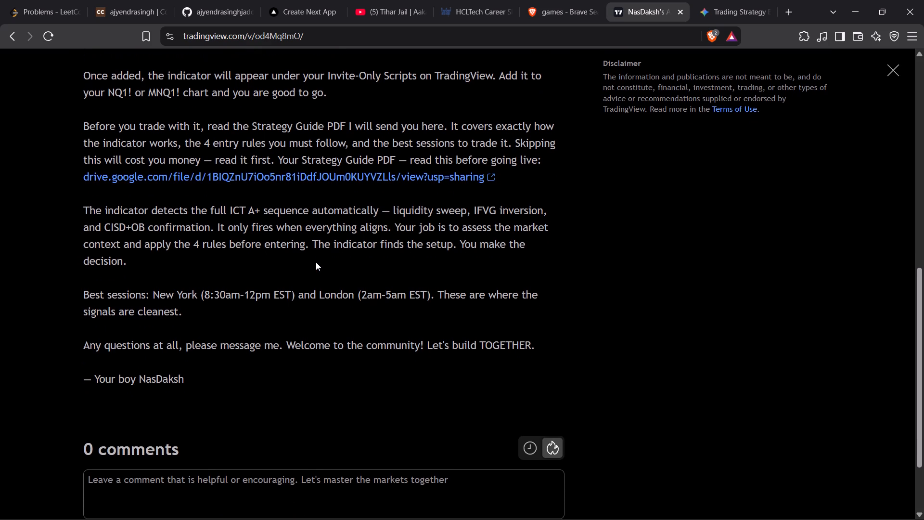
{"action": "scroll", "coordinate": [316, 262], "scroll_direction": "down", "scroll_amount": 2}
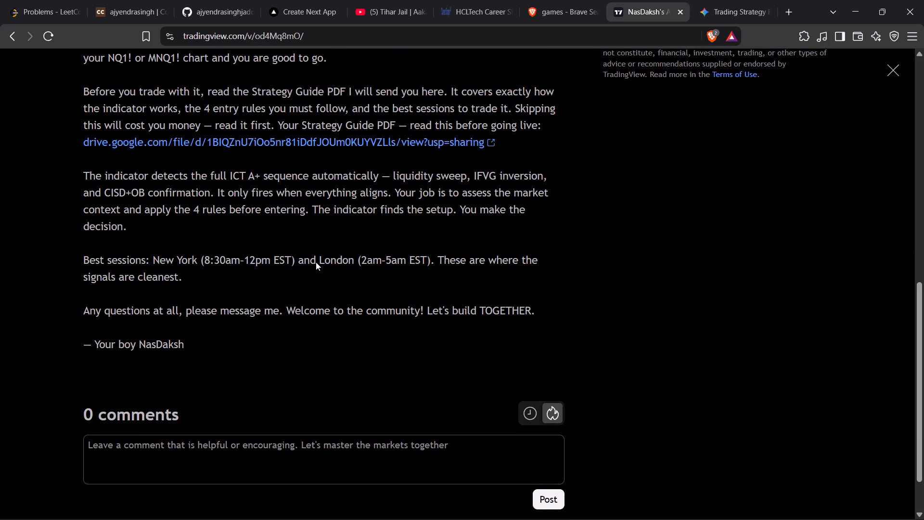
{"action": "scroll", "coordinate": [316, 262], "scroll_direction": "down", "scroll_amount": 2}
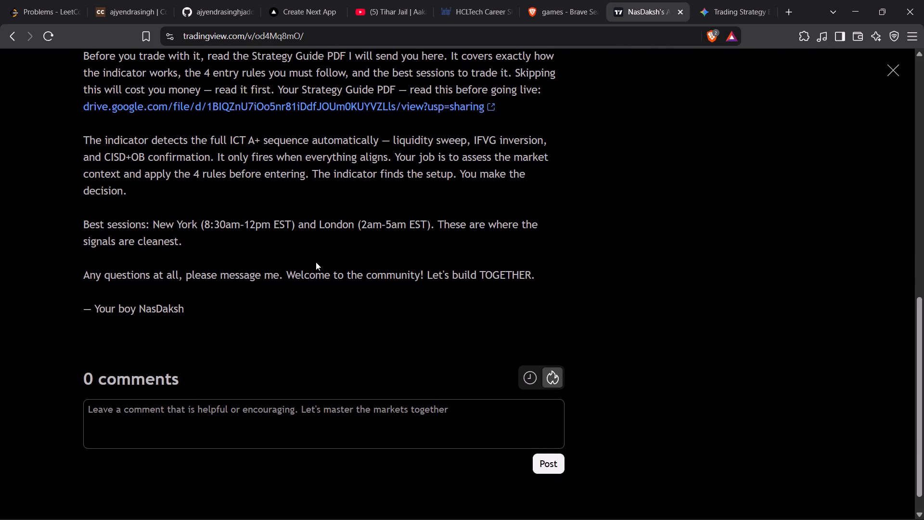
{"action": "scroll", "coordinate": [316, 262], "scroll_direction": "down", "scroll_amount": 1}
Open the Strategy Guide PDF linked in the NasDaksh's A+ script description.
{"action": "scroll", "coordinate": [316, 262], "scroll_direction": "up", "scroll_amount": 1}
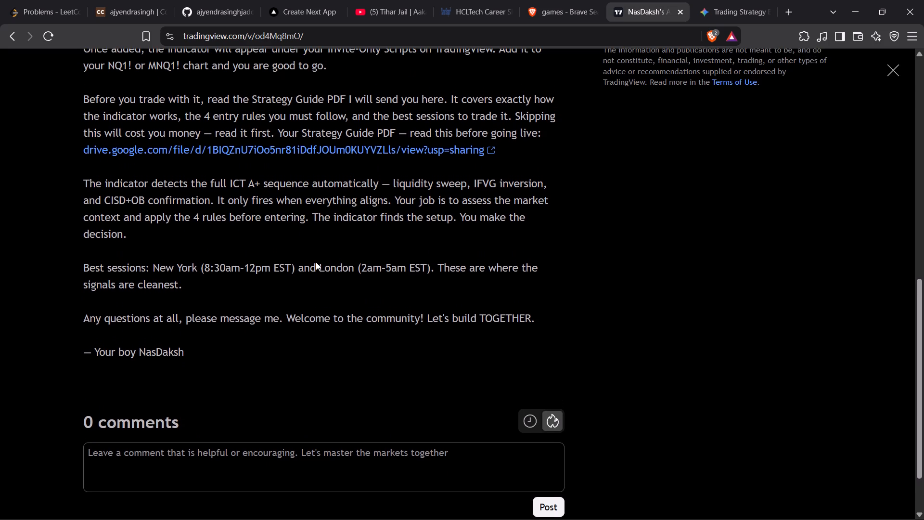
{"action": "scroll", "coordinate": [316, 262], "scroll_direction": "up", "scroll_amount": 3}
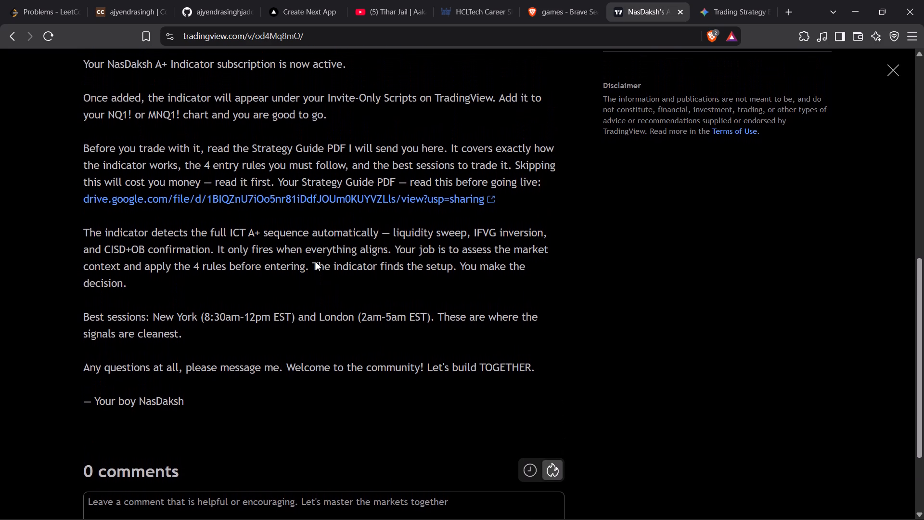
{"action": "scroll", "coordinate": [316, 262], "scroll_direction": "up", "scroll_amount": 1}
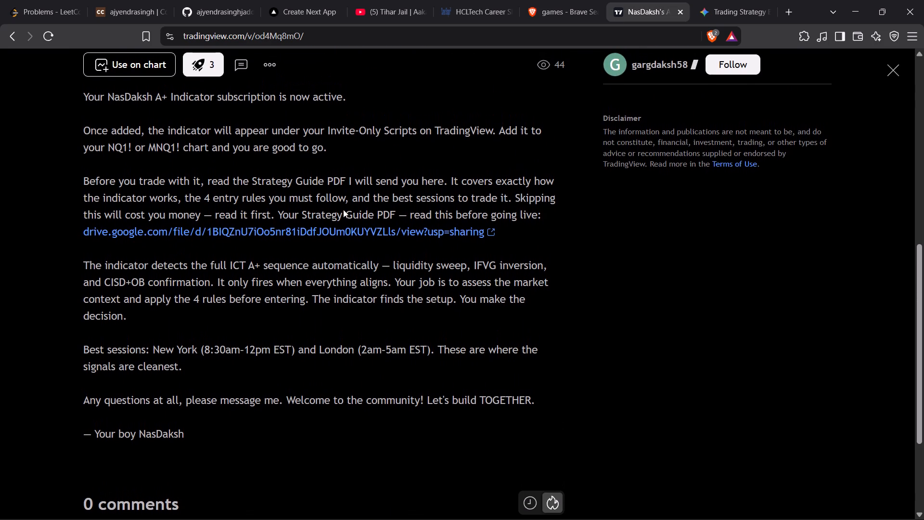
{"action": "left_click", "coordinate": [341, 229]}
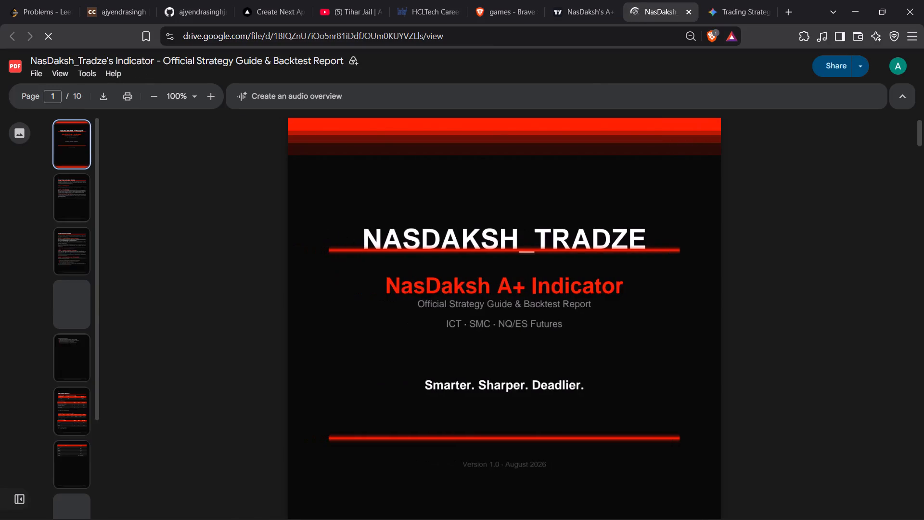
Look over the guide's cover page and decline the Gemini student offer.
{"action": "scroll", "coordinate": [553, 387], "scroll_direction": "down", "scroll_amount": 7}
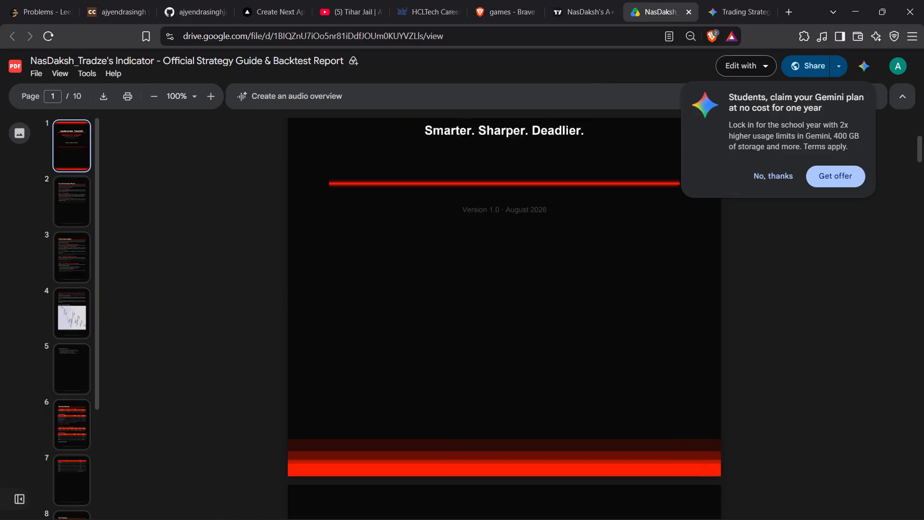
{"action": "left_click", "coordinate": [770, 175]}
Read the How The Indicator Works section on page 2, highlighting the STEP 1 — Liquidity Sweep sentences while following the text.
{"action": "scroll", "coordinate": [635, 410], "scroll_direction": "down", "scroll_amount": 1}
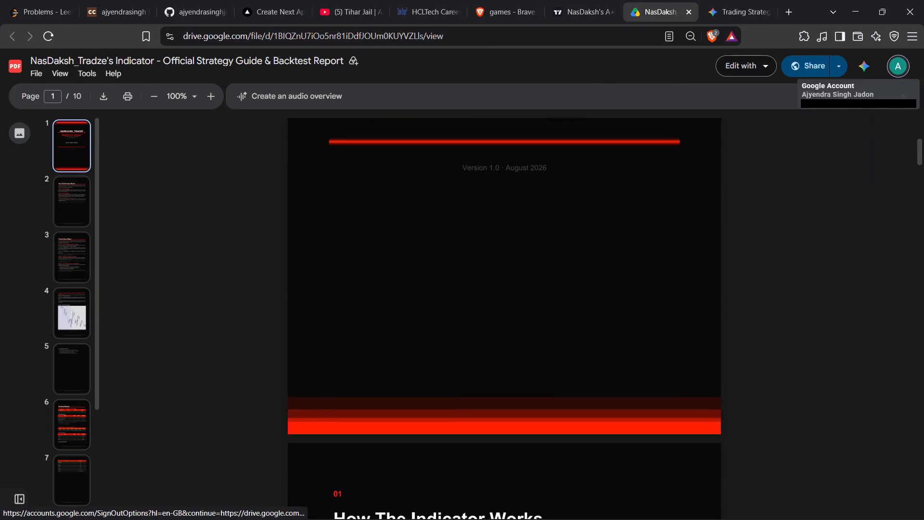
{"action": "scroll", "coordinate": [635, 410], "scroll_direction": "down", "scroll_amount": 4}
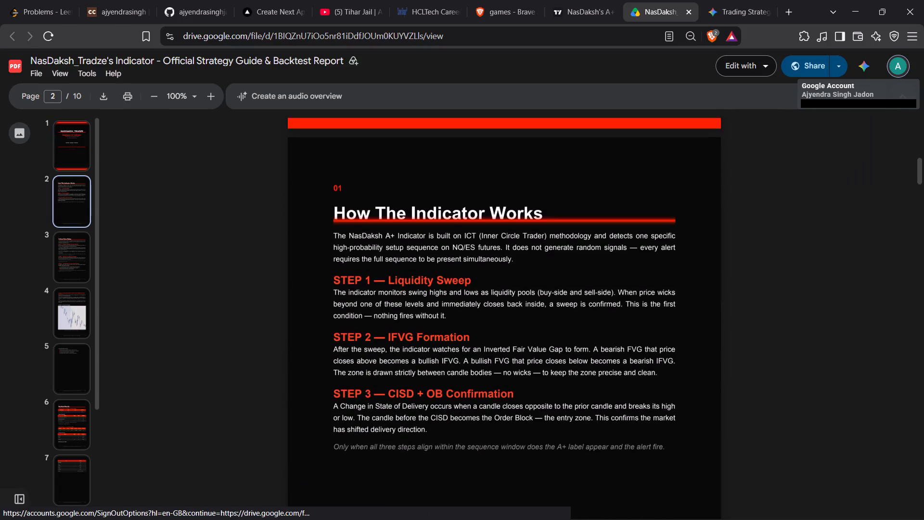
{"action": "left_click_drag", "start_coordinate": [344, 291], "coordinate": [506, 288]}
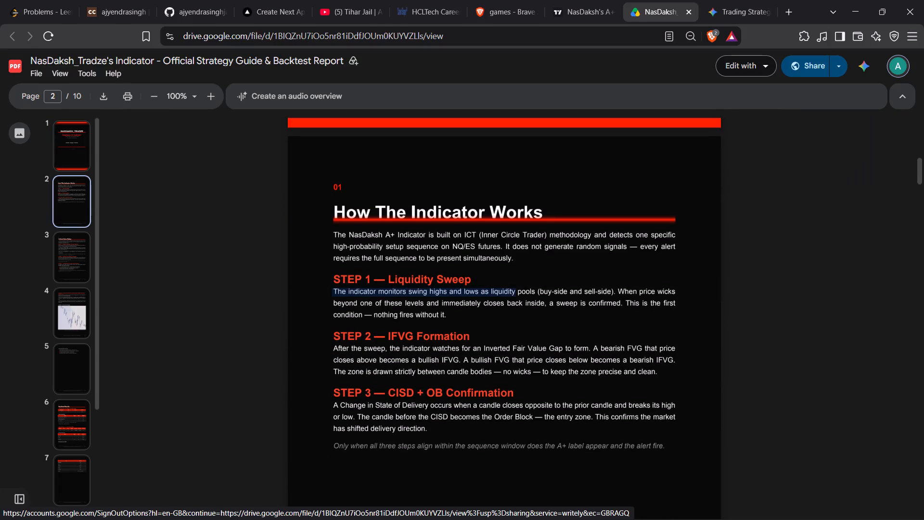
{"action": "left_click_drag", "start_coordinate": [506, 288], "coordinate": [619, 295]}
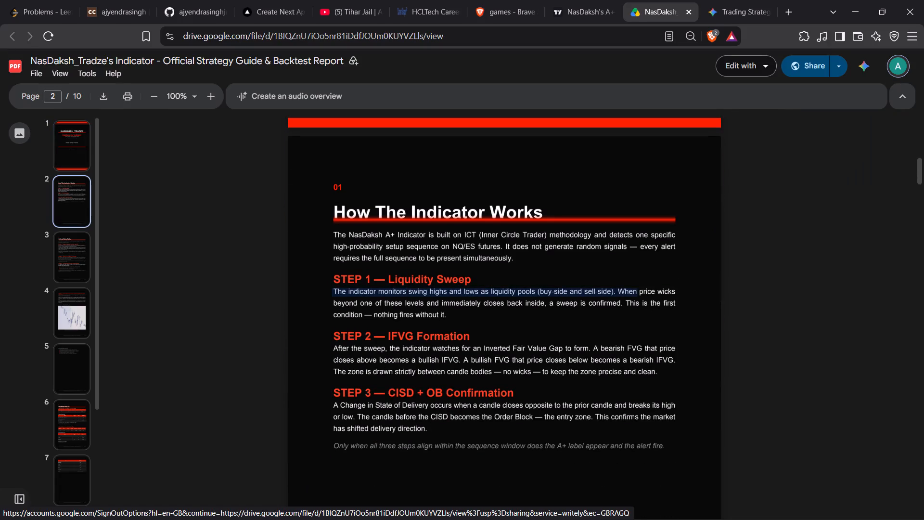
{"action": "left_click", "coordinate": [601, 335]}
{"action": "left_click_drag", "start_coordinate": [442, 304], "coordinate": [600, 304]}
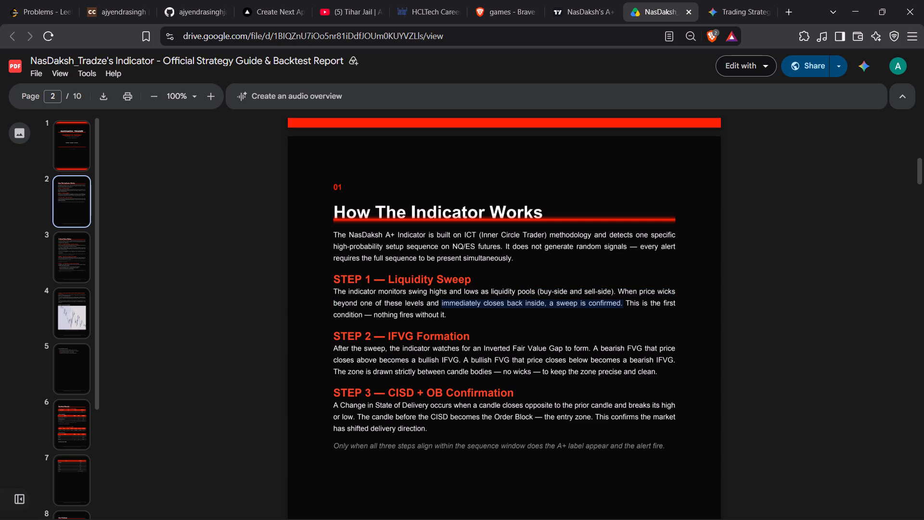
{"action": "left_click_drag", "start_coordinate": [600, 304], "coordinate": [609, 303]}
{"action": "left_click", "coordinate": [467, 333]}
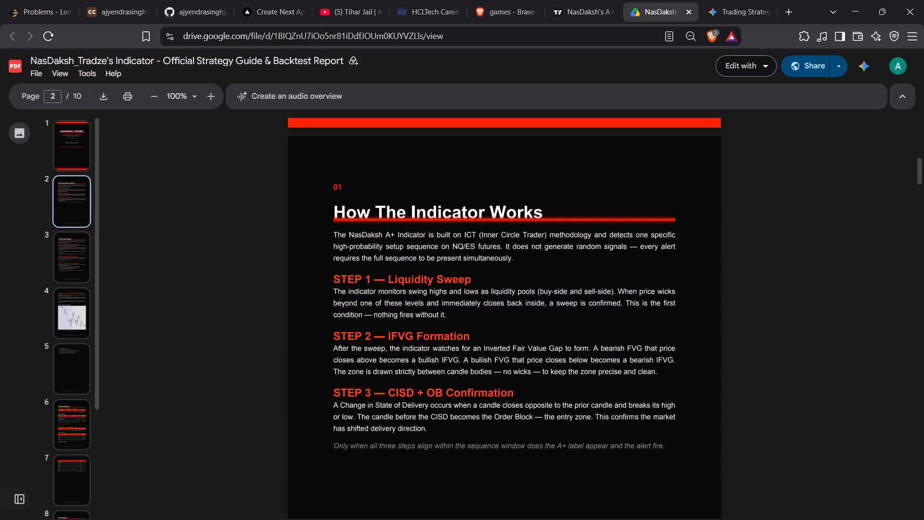
Read STEP 2 — IFVG Formation, highlighting the lines on the Inverted Fair Value Gap, bearish and bullish FVGs, and zone drawing.
{"action": "scroll", "coordinate": [485, 315], "scroll_direction": "down", "scroll_amount": 1}
{"action": "left_click_drag", "start_coordinate": [406, 305], "coordinate": [500, 306]}
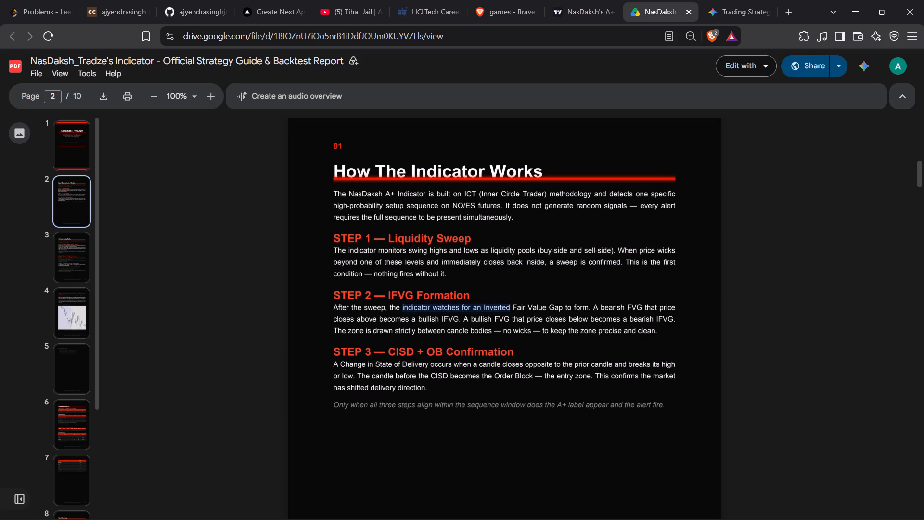
{"action": "left_click_drag", "start_coordinate": [500, 306], "coordinate": [575, 317]}
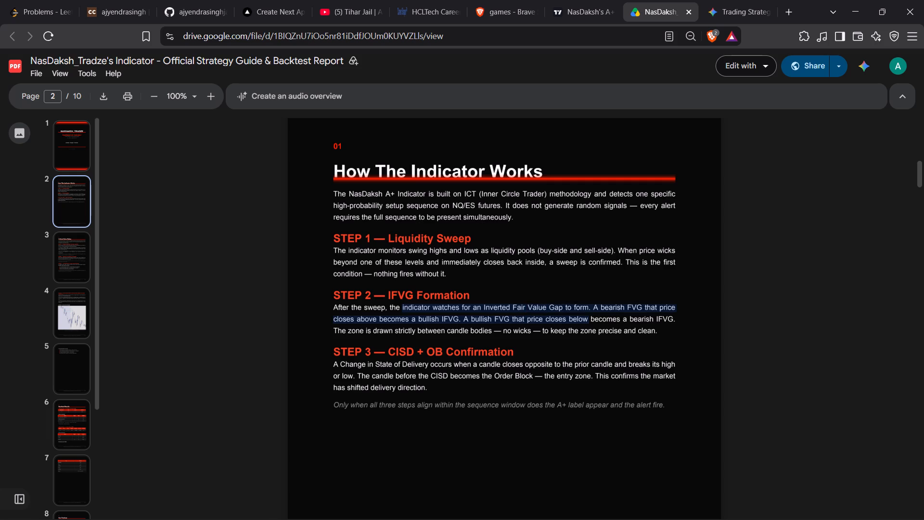
{"action": "left_click", "coordinate": [606, 322]}
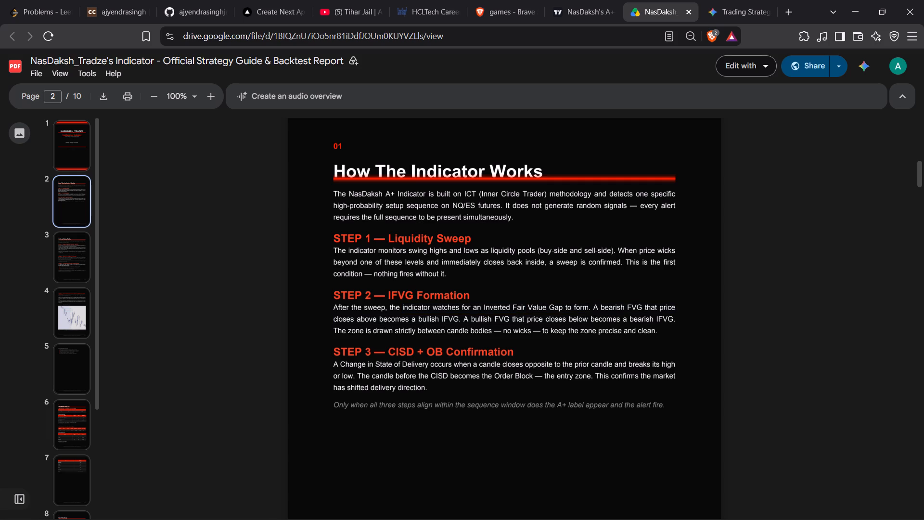
{"action": "scroll", "coordinate": [606, 322], "scroll_direction": "down", "scroll_amount": 1}
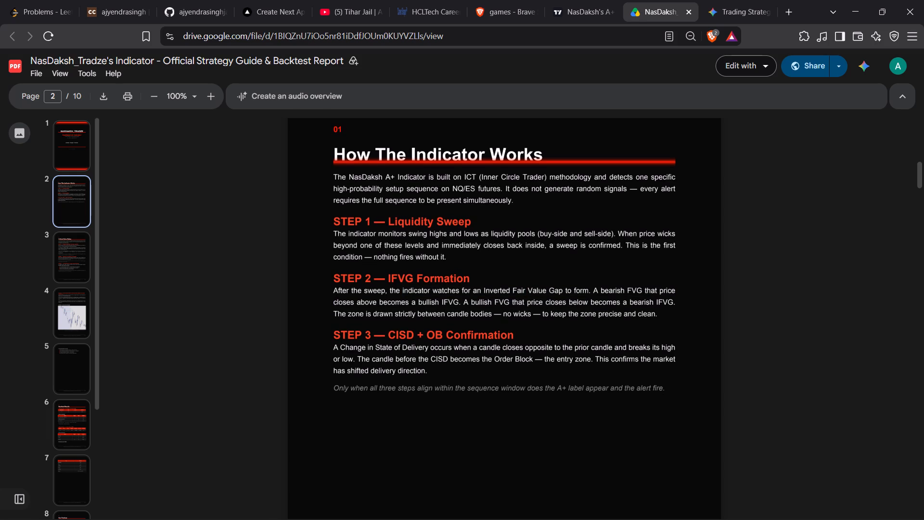
{"action": "left_click_drag", "start_coordinate": [586, 287], "coordinate": [700, 304]}
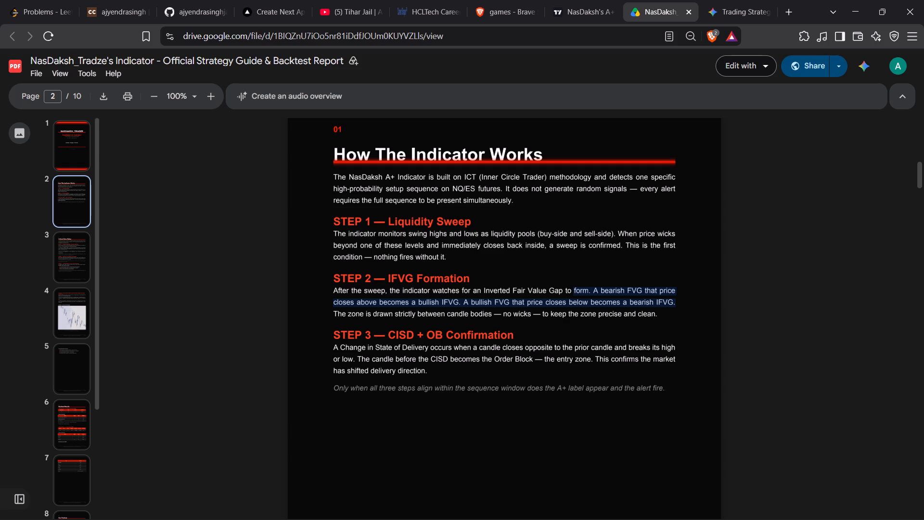
{"action": "left_click", "coordinate": [680, 326]}
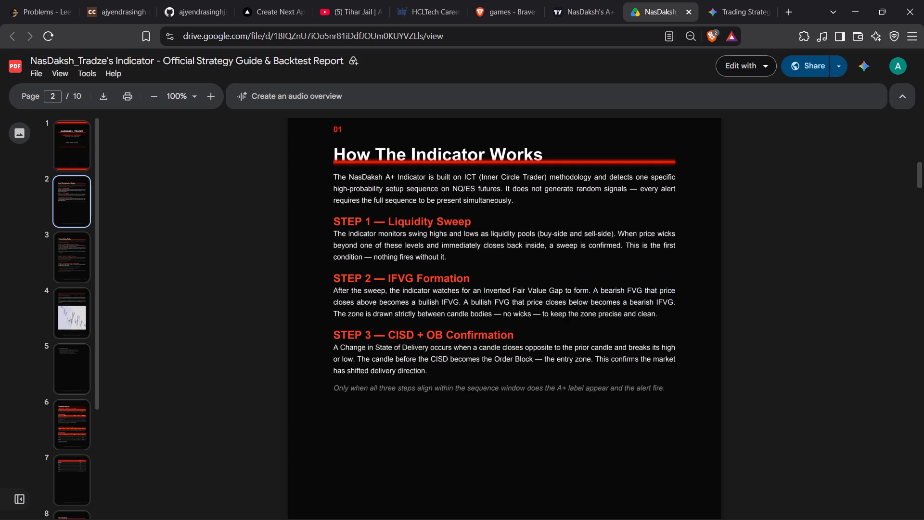
{"action": "left_click_drag", "start_coordinate": [487, 304], "coordinate": [535, 306]}
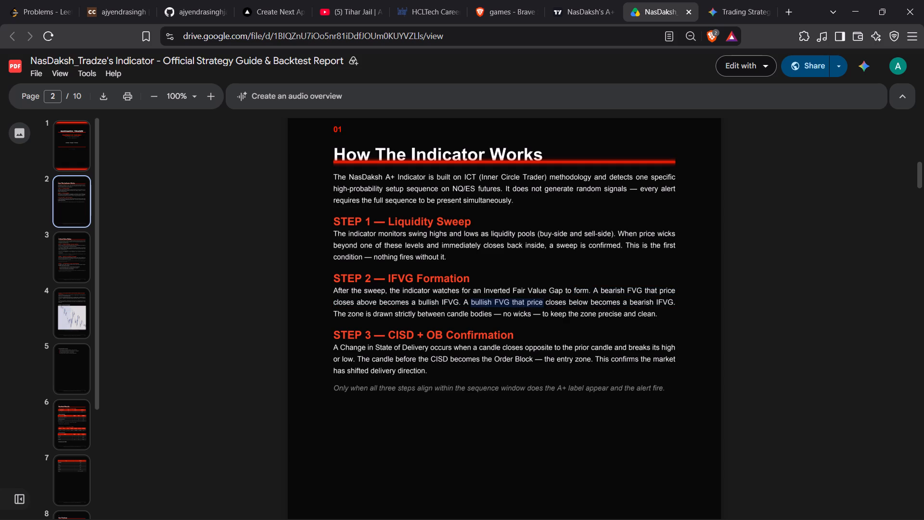
{"action": "left_click_drag", "start_coordinate": [535, 306], "coordinate": [538, 305]}
{"action": "left_click", "coordinate": [615, 339]}
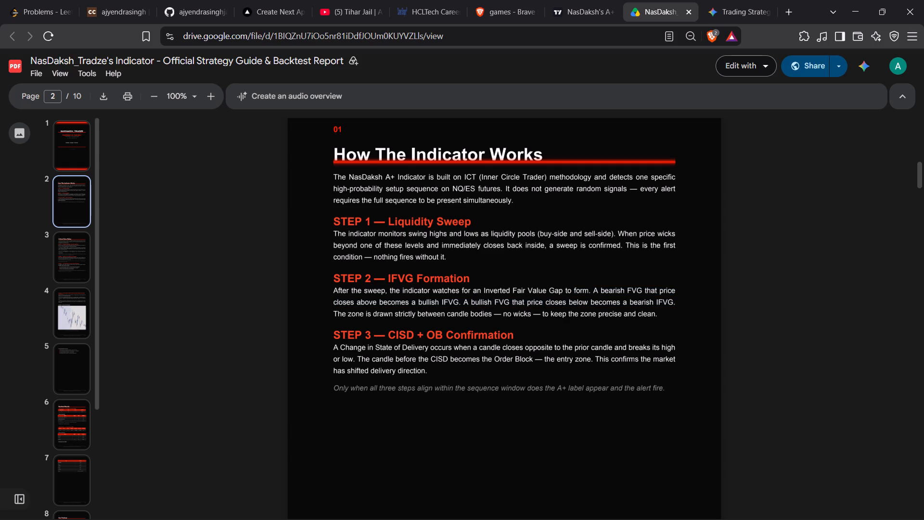
{"action": "scroll", "coordinate": [615, 339], "scroll_direction": "down", "scroll_amount": 1}
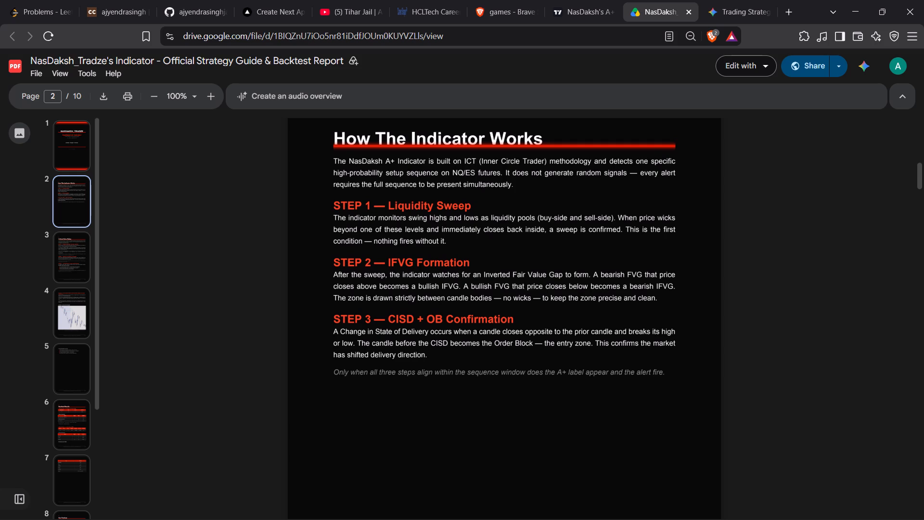
{"action": "left_click_drag", "start_coordinate": [359, 299], "coordinate": [449, 297]}
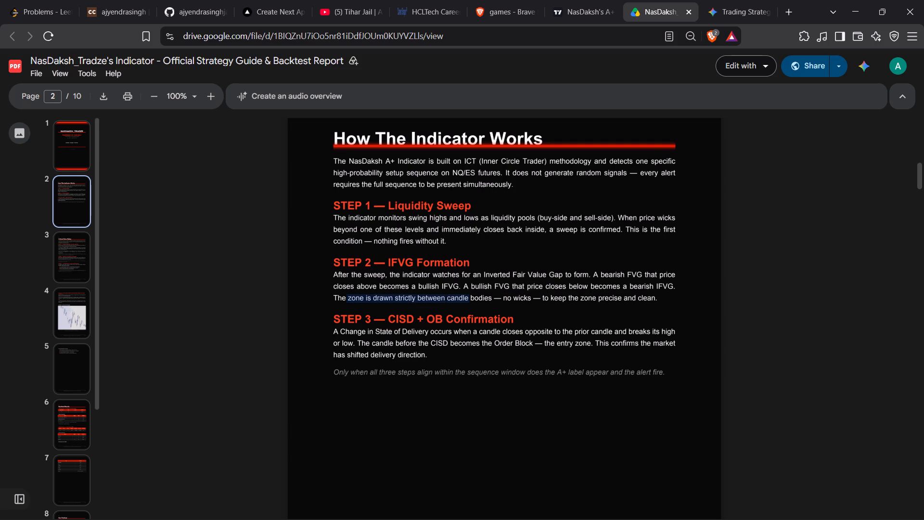
{"action": "left_click_drag", "start_coordinate": [449, 297], "coordinate": [481, 296]}
{"action": "left_click", "coordinate": [547, 315]}
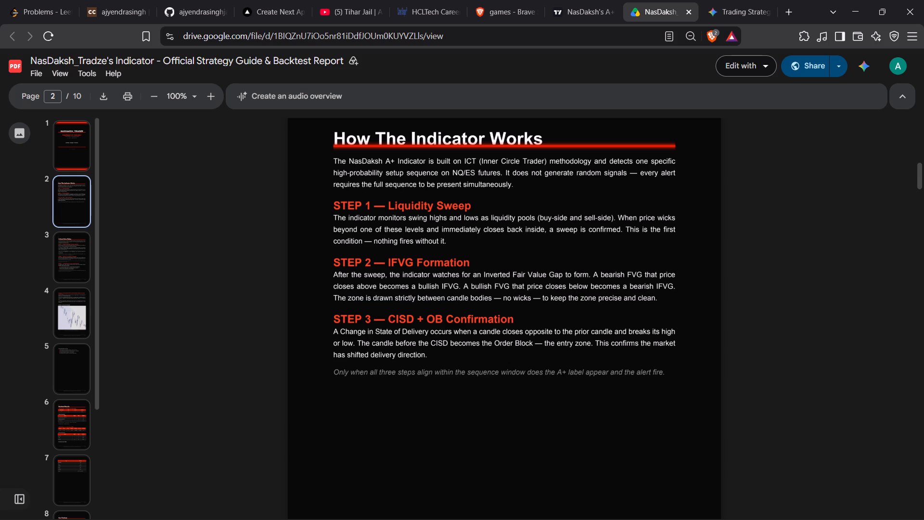
Finish reading STEP 2 — IFVG Formation, highlighting the lines on the bearish IFVG and how the zone is drawn.
{"action": "left_click_drag", "start_coordinate": [541, 301], "coordinate": [633, 286]}
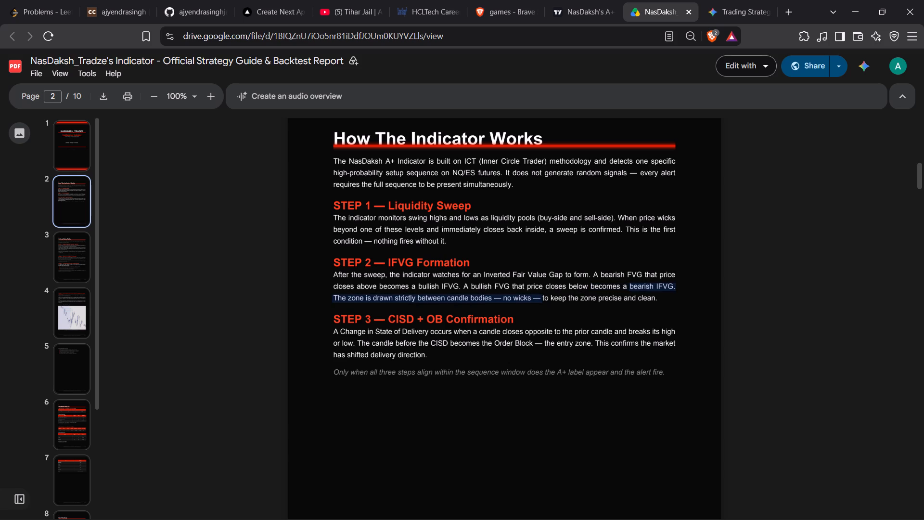
{"action": "left_click_drag", "start_coordinate": [633, 286], "coordinate": [628, 302]}
{"action": "left_click", "coordinate": [616, 310]}
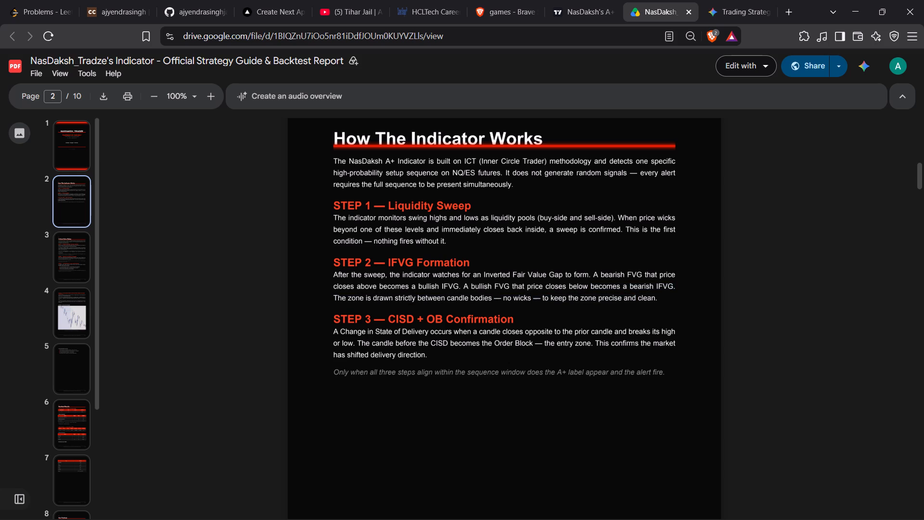
{"action": "scroll", "coordinate": [616, 310], "scroll_direction": "down", "scroll_amount": 1}
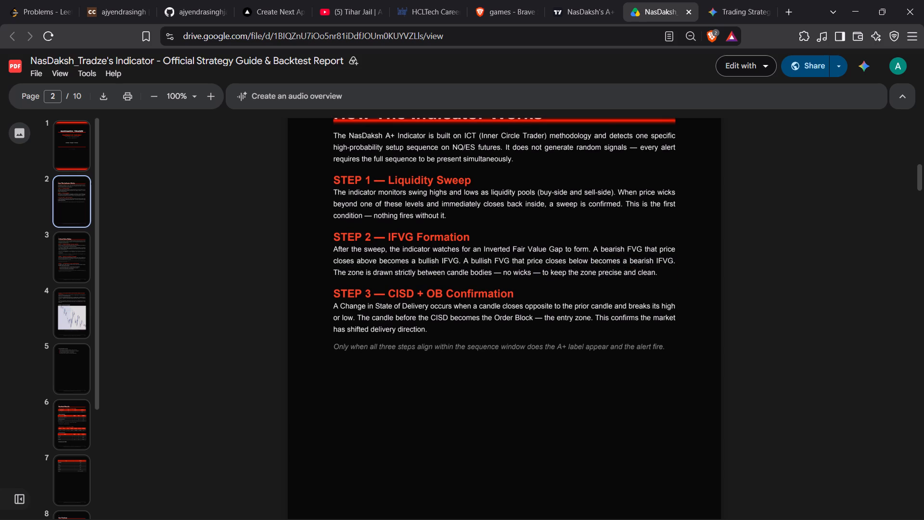
Return to the NASDAQ chart in TradingView, leaving the script page and closing the indicators window.
{"action": "left_click", "coordinate": [591, 7]}
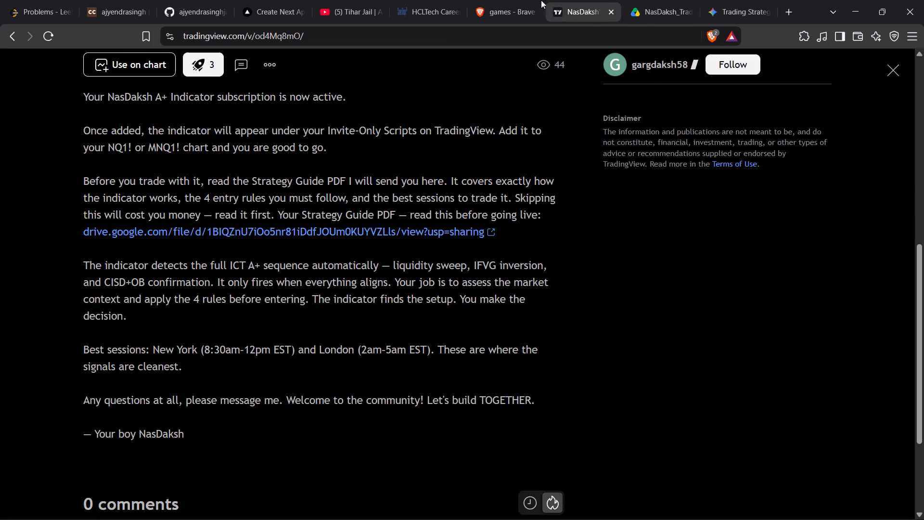
{"action": "scroll", "coordinate": [431, 165], "scroll_direction": "up", "scroll_amount": 6}
{"action": "left_click", "coordinate": [261, 103]}
{"action": "scroll", "coordinate": [257, 104], "scroll_direction": "right", "scroll_amount": 5}
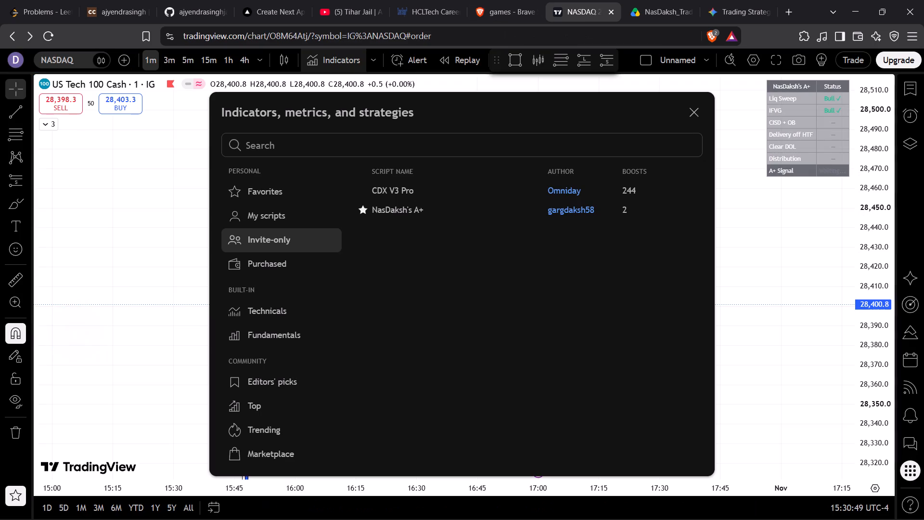
{"action": "left_click", "coordinate": [127, 247]}
Go back through the 1-minute NASDAQ chart and examine the A+ signals around 09:00 and 06:00 on 30 Oct.
{"action": "left_click_drag", "start_coordinate": [457, 300], "coordinate": [485, 267]}
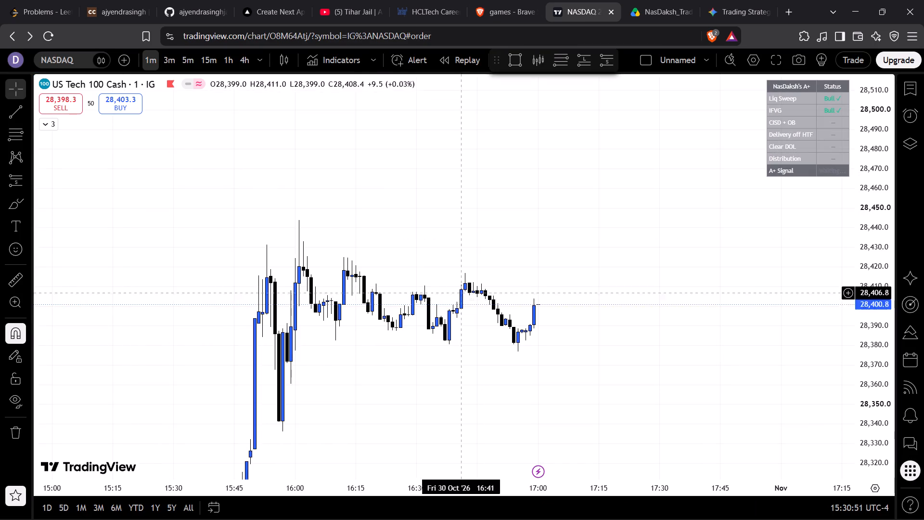
{"action": "left_click_drag", "start_coordinate": [485, 267], "coordinate": [619, 122]}
{"action": "scroll", "coordinate": [443, 301], "scroll_direction": "down", "scroll_amount": 7}
{"action": "left_click_drag", "start_coordinate": [660, 241], "coordinate": [599, 66]}
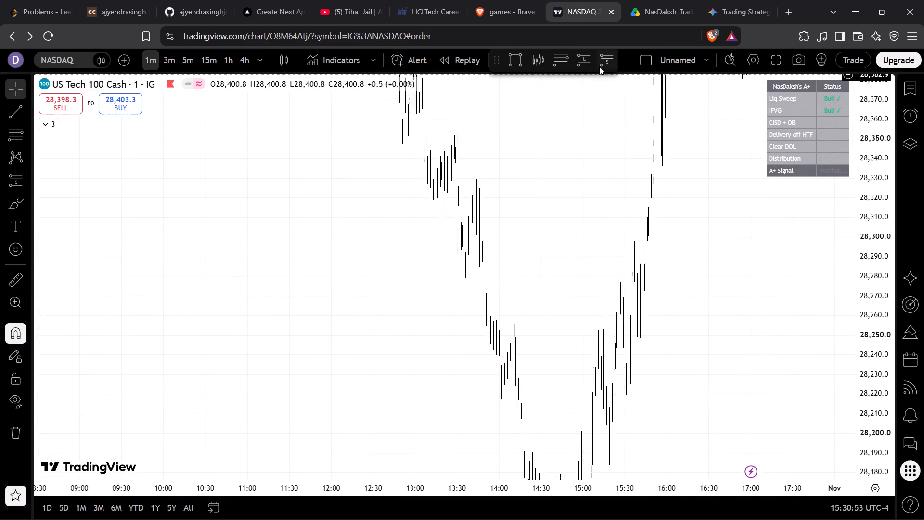
{"action": "left_click_drag", "start_coordinate": [599, 66], "coordinate": [737, 519]}
{"action": "left_click_drag", "start_coordinate": [583, 251], "coordinate": [757, 482]}
{"action": "left_click_drag", "start_coordinate": [602, 205], "coordinate": [710, 273]}
{"action": "scroll", "coordinate": [531, 292], "scroll_direction": "up", "scroll_amount": 6, "text": "ctrl"}
{"action": "left_click_drag", "start_coordinate": [484, 331], "coordinate": [552, 325]}
{"action": "left_click_drag", "start_coordinate": [475, 344], "coordinate": [546, 358]}
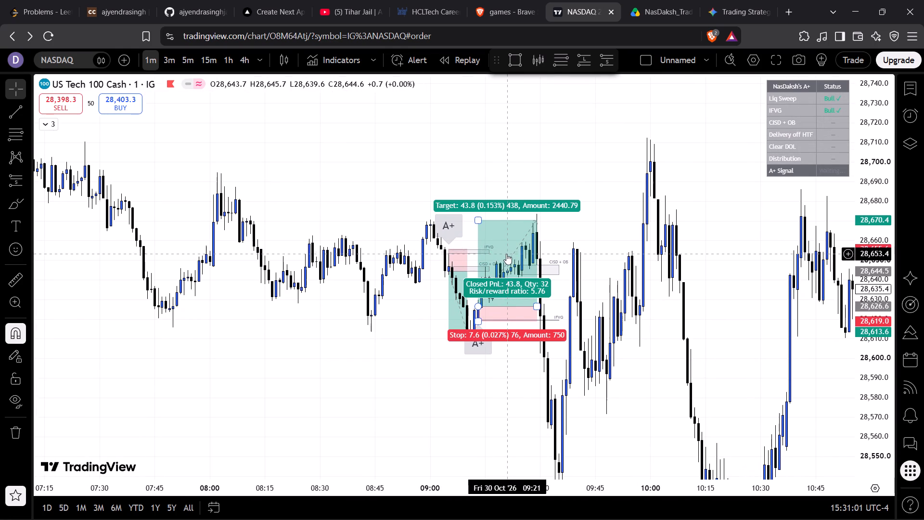
{"action": "scroll", "coordinate": [506, 254], "scroll_direction": "down", "scroll_amount": 4}
{"action": "left_click_drag", "start_coordinate": [486, 131], "coordinate": [493, 148]}
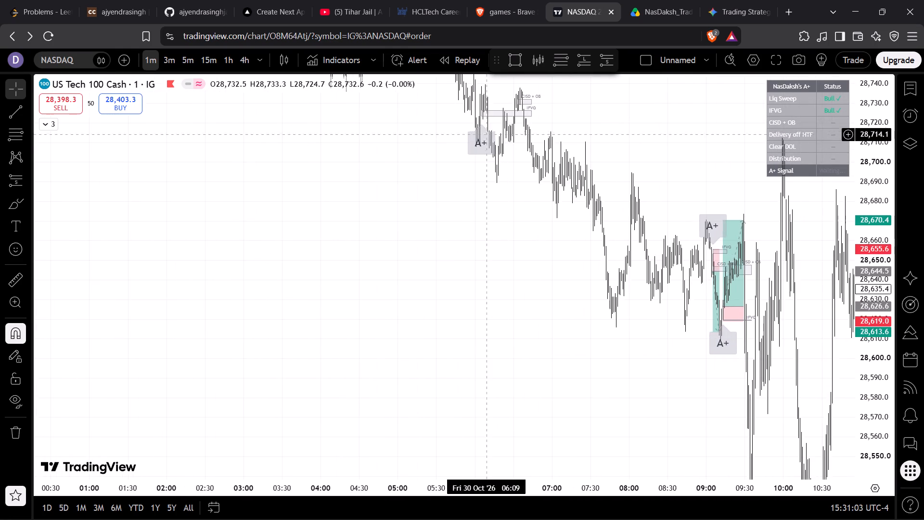
{"action": "left_click_drag", "start_coordinate": [493, 148], "coordinate": [553, 308]}
{"action": "scroll", "coordinate": [557, 281], "scroll_direction": "up", "scroll_amount": 6, "text": "ctrl"}
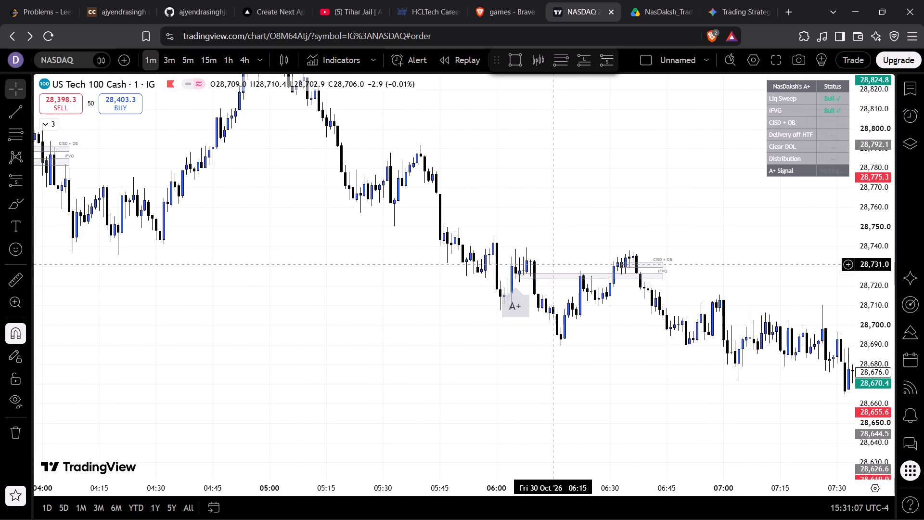
{"action": "left_click_drag", "start_coordinate": [556, 248], "coordinate": [533, 299]}
Bring up the Calculator and close it.
{"action": "key", "text": "alt+Tab"}
{"action": "key", "text": "alt+Tab"}
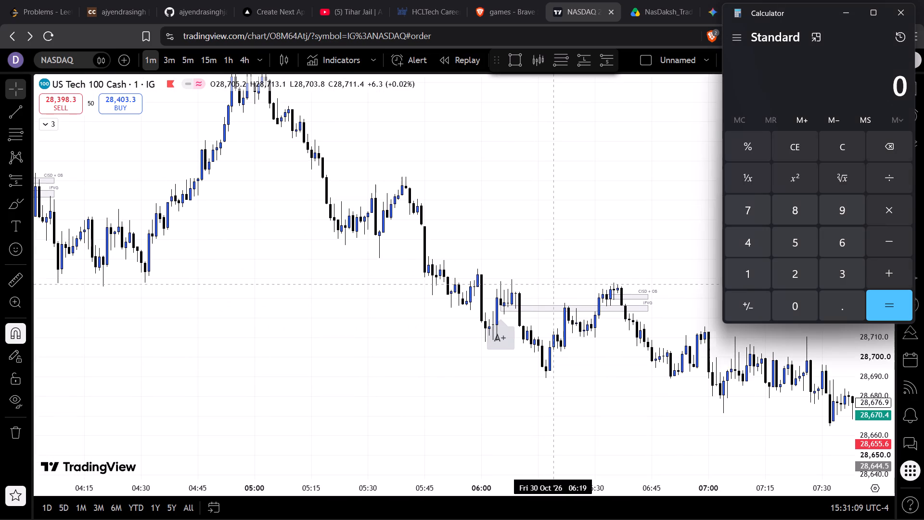
{"action": "key", "text": "alt+Tab"}
{"action": "left_click", "coordinate": [902, 16]}
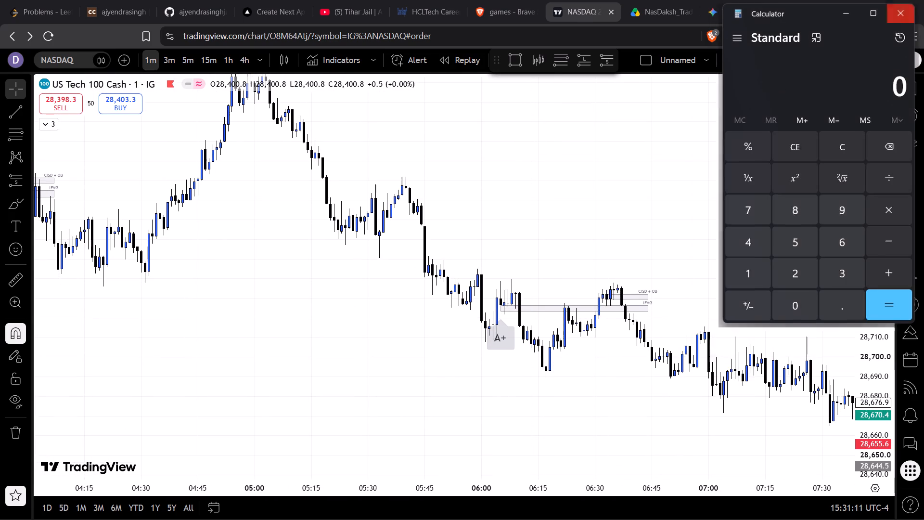
Go back to the strategy guide and read STEP 3 — CISD + OB Confirmation, highlighting the Change in State of Delivery lines.
{"action": "left_click", "coordinate": [661, 0]}
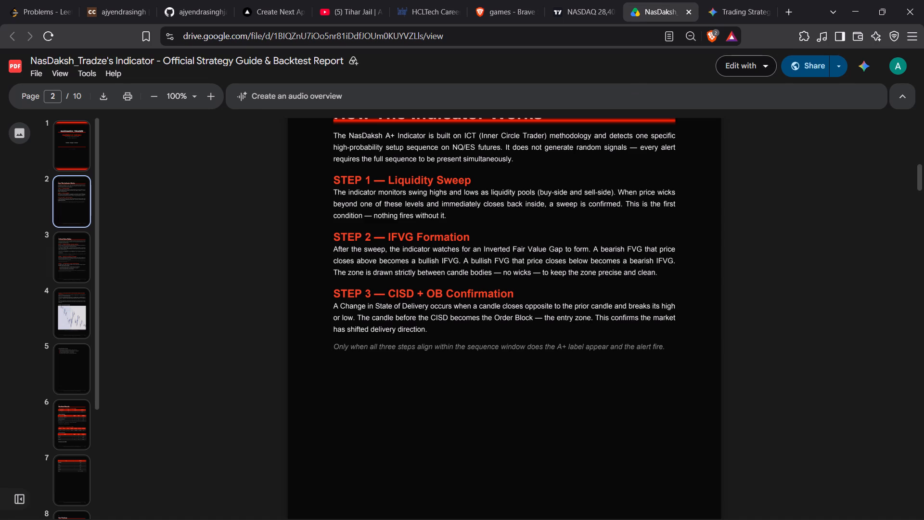
{"action": "scroll", "coordinate": [599, 353], "scroll_direction": "down", "scroll_amount": 1}
{"action": "left_click_drag", "start_coordinate": [423, 288], "coordinate": [484, 296]}
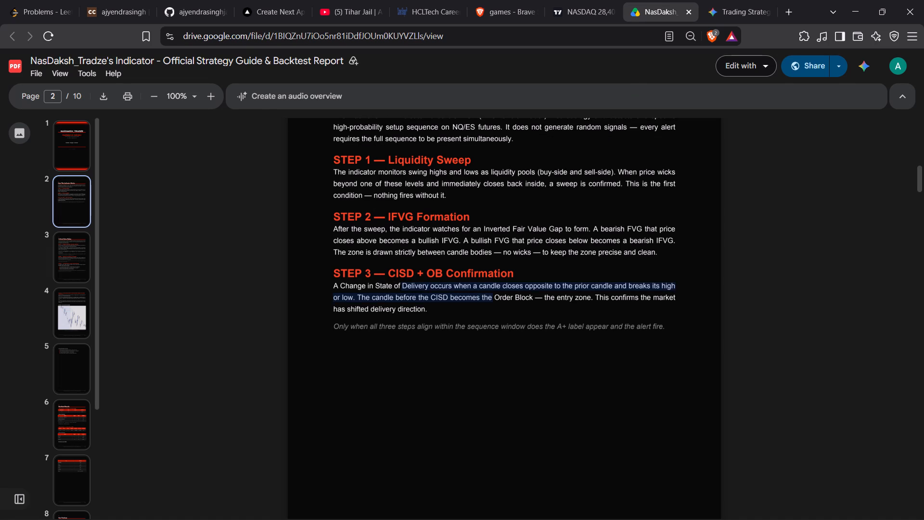
{"action": "left_click_drag", "start_coordinate": [484, 296], "coordinate": [486, 296]}
{"action": "left_click", "coordinate": [546, 346]}
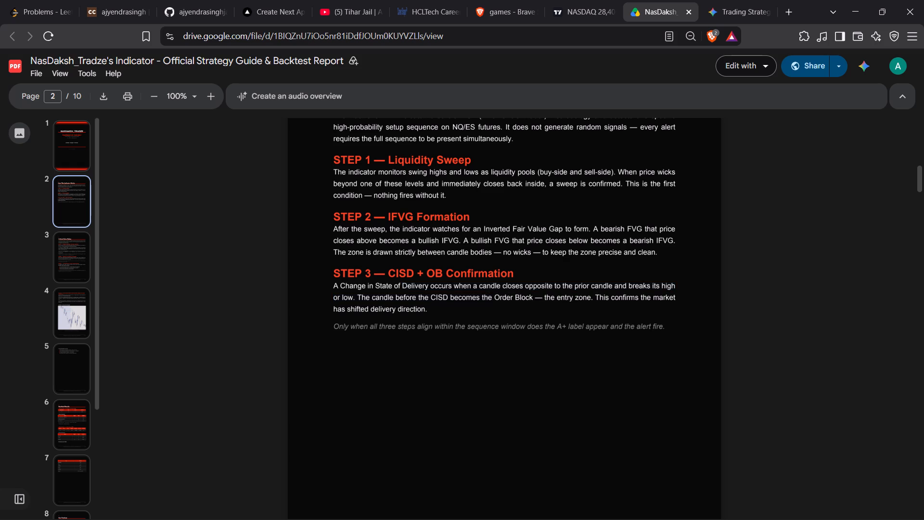
Return to the NASDAQ chart and examine the candles, IFVG and CISD + OB zones at the A+ signal near 06:05.
{"action": "left_click", "coordinate": [579, 3]}
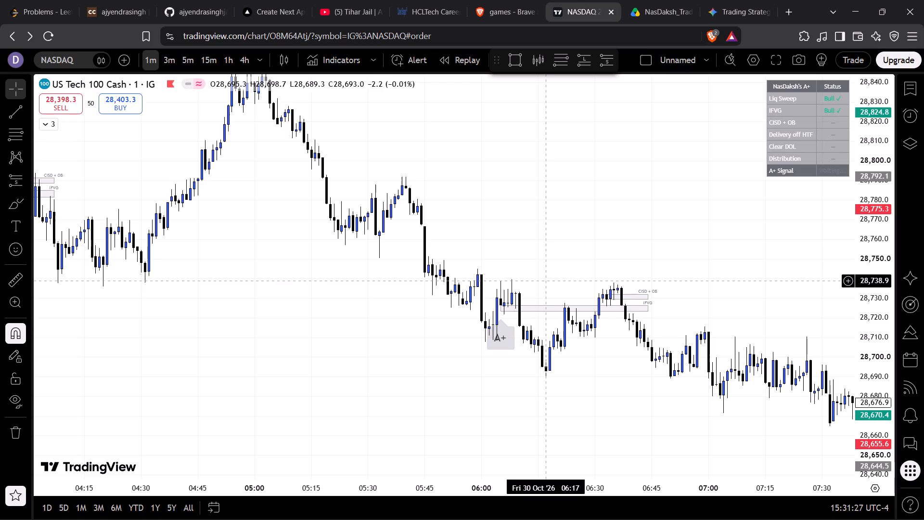
{"action": "left_click_drag", "start_coordinate": [545, 281], "coordinate": [522, 223]}
{"action": "left_click_drag", "start_coordinate": [878, 421], "coordinate": [875, 380]}
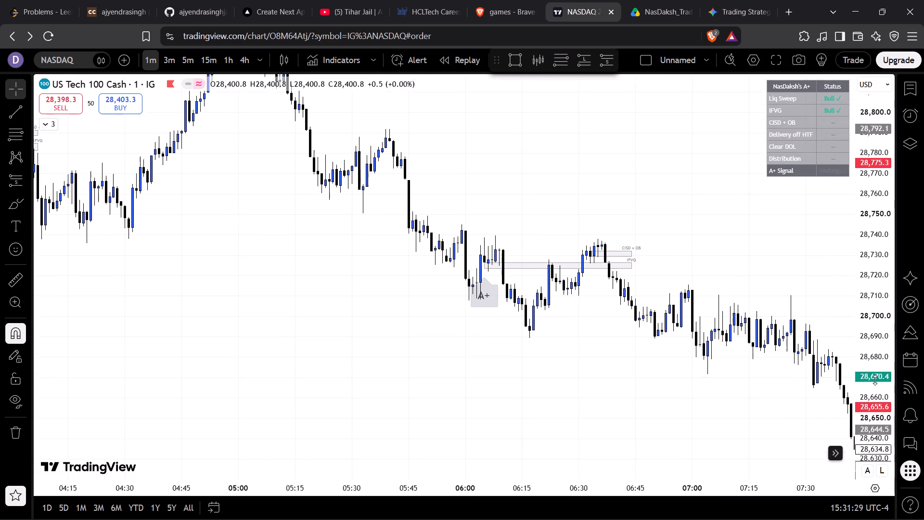
{"action": "left_click_drag", "start_coordinate": [875, 380], "coordinate": [852, 224]}
{"action": "scroll", "coordinate": [550, 338], "scroll_direction": "up", "scroll_amount": 2}
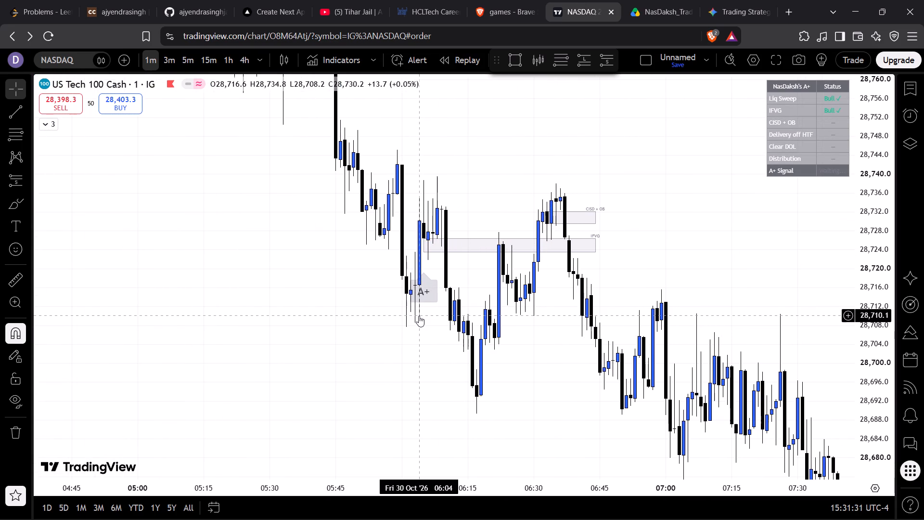
{"action": "left_click_drag", "start_coordinate": [418, 316], "coordinate": [422, 400]}
{"action": "left_click_drag", "start_coordinate": [445, 360], "coordinate": [443, 345]}
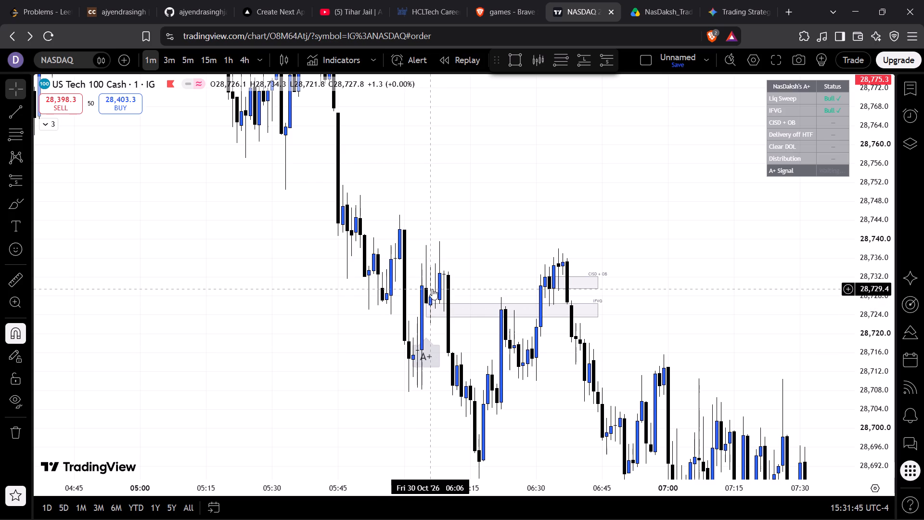
Widen the long position at the A+ signal near 03:55 on 30 Oct so that it ends at 04:02.
{"action": "left_click_drag", "start_coordinate": [455, 221], "coordinate": [547, 398]}
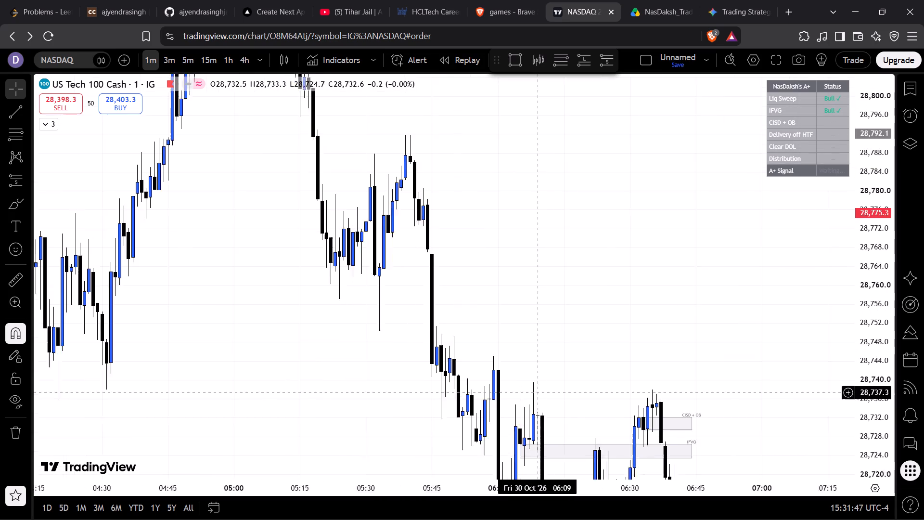
{"action": "left_click_drag", "start_coordinate": [547, 398], "coordinate": [550, 402]}
{"action": "left_click_drag", "start_coordinate": [460, 154], "coordinate": [557, 313]}
{"action": "scroll", "coordinate": [557, 313], "scroll_direction": "down", "scroll_amount": 4}
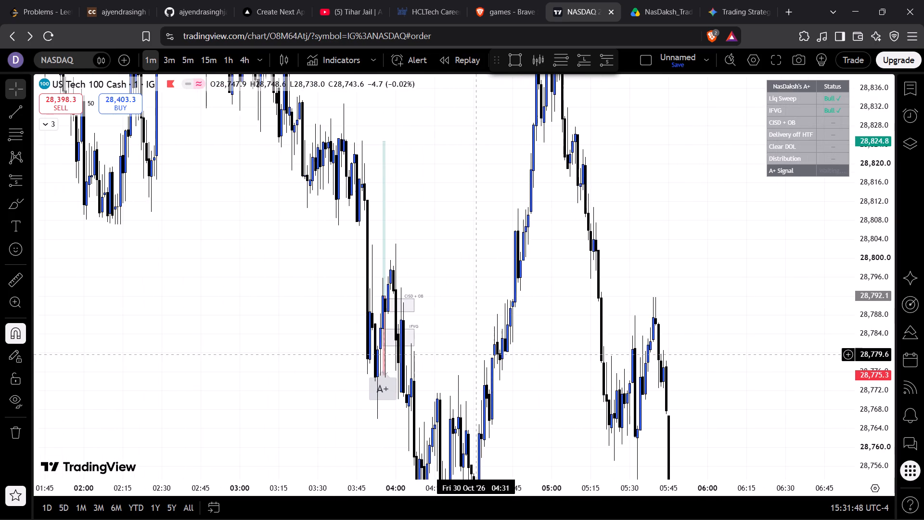
{"action": "left_click_drag", "start_coordinate": [469, 357], "coordinate": [490, 329]}
{"action": "scroll", "coordinate": [411, 377], "scroll_direction": "up", "scroll_amount": 6, "text": "ctrl"}
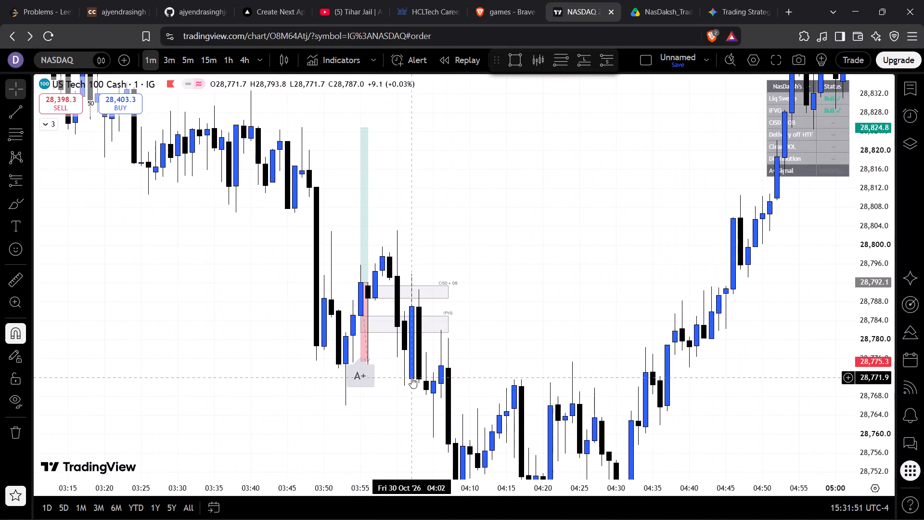
{"action": "left_click_drag", "start_coordinate": [390, 401], "coordinate": [400, 393]}
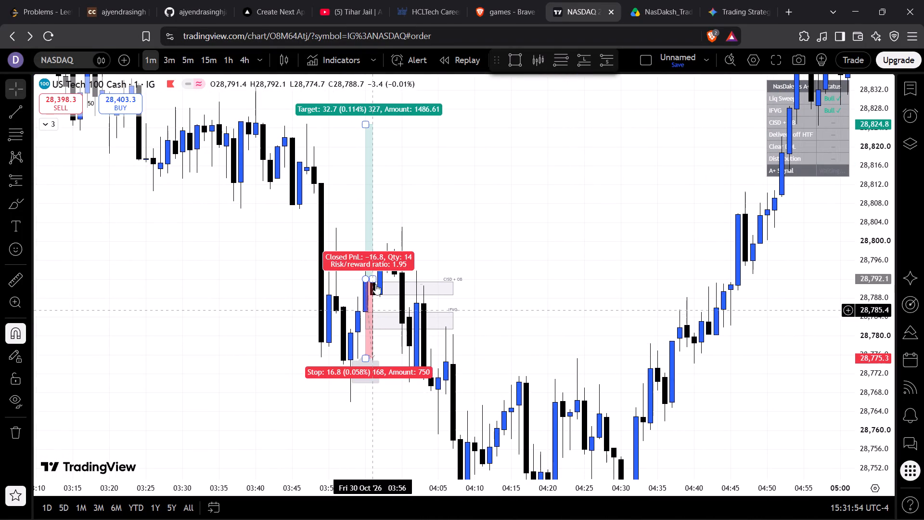
{"action": "left_click_drag", "start_coordinate": [376, 279], "coordinate": [414, 277]}
Move that long position's entry to the 03:57 candle at 28,796.0, turning off magnet snapping for the fine adjustment.
{"action": "left_click_drag", "start_coordinate": [364, 278], "coordinate": [376, 278]}
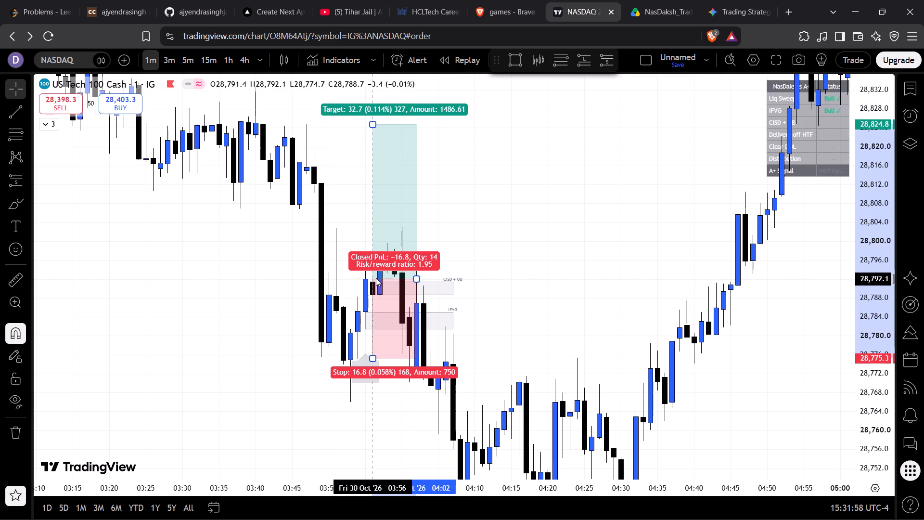
{"action": "left_click_drag", "start_coordinate": [376, 278], "coordinate": [372, 266]}
{"action": "left_click_drag", "start_coordinate": [372, 266], "coordinate": [379, 259]}
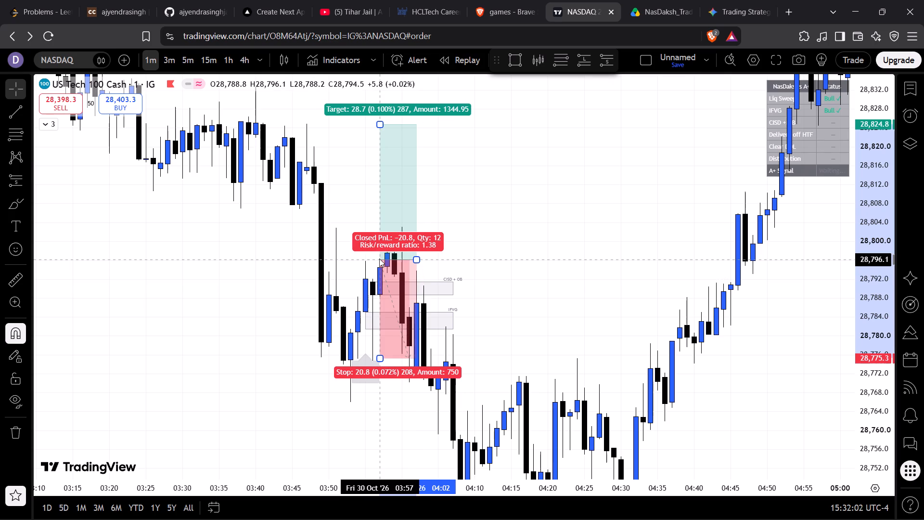
{"action": "left_click_drag", "start_coordinate": [379, 259], "coordinate": [385, 260]}
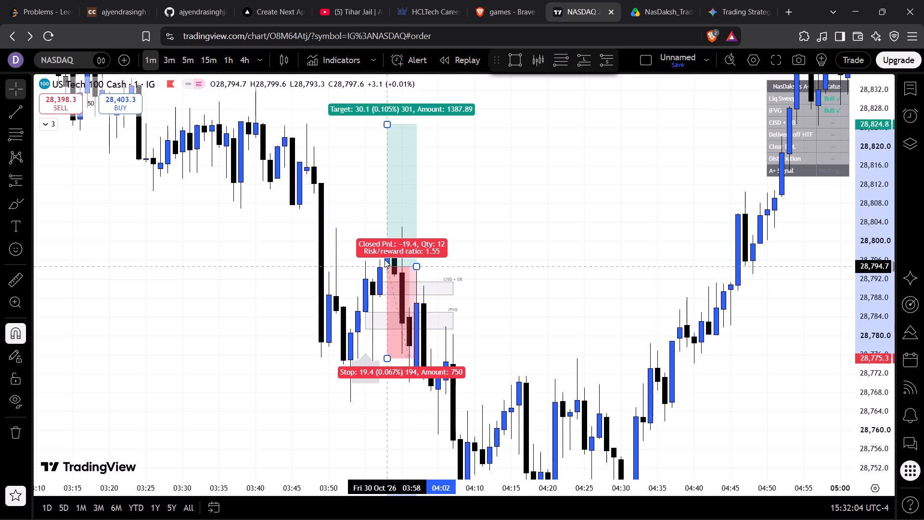
{"action": "left_click_drag", "start_coordinate": [385, 260], "coordinate": [380, 259]}
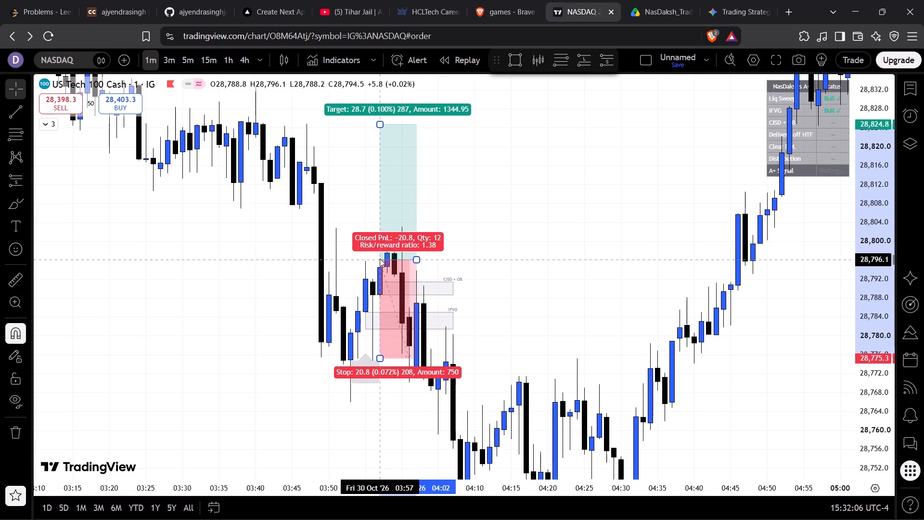
{"action": "left_click", "coordinate": [5, 330]}
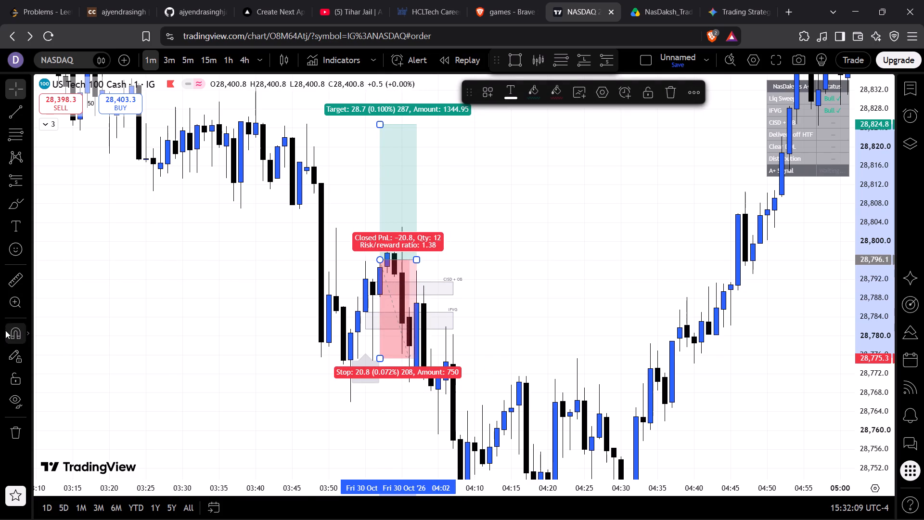
{"action": "left_click", "coordinate": [380, 257]}
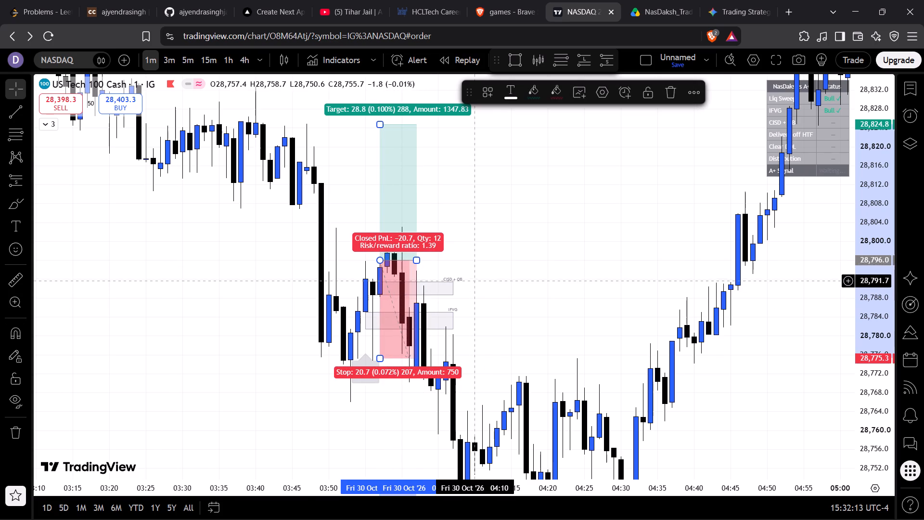
{"action": "left_click", "coordinate": [503, 236]}
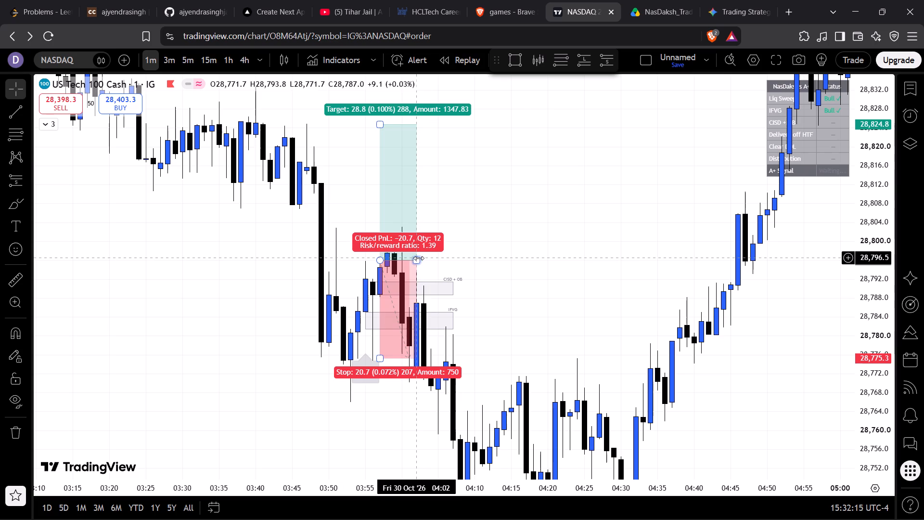
Raise the long position's stop level to 28,781.5, near the lower edge of the IFVG zone.
{"action": "left_click_drag", "start_coordinate": [505, 267], "coordinate": [495, 291]}
{"action": "left_click_drag", "start_coordinate": [530, 234], "coordinate": [552, 341]}
{"action": "scroll", "coordinate": [552, 341], "scroll_direction": "down", "scroll_amount": 1}
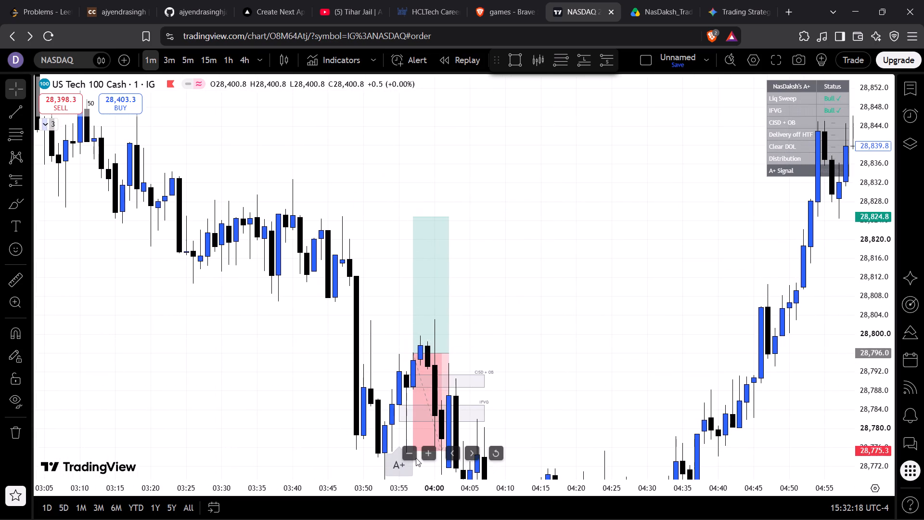
{"action": "left_click_drag", "start_coordinate": [511, 388], "coordinate": [492, 301]}
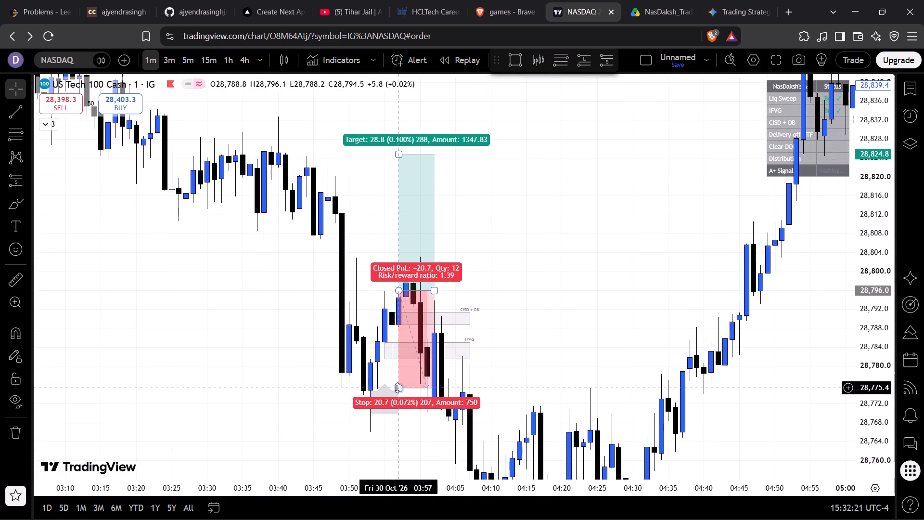
{"action": "left_click_drag", "start_coordinate": [397, 388], "coordinate": [423, 359]}
{"action": "left_click", "coordinate": [477, 231]}
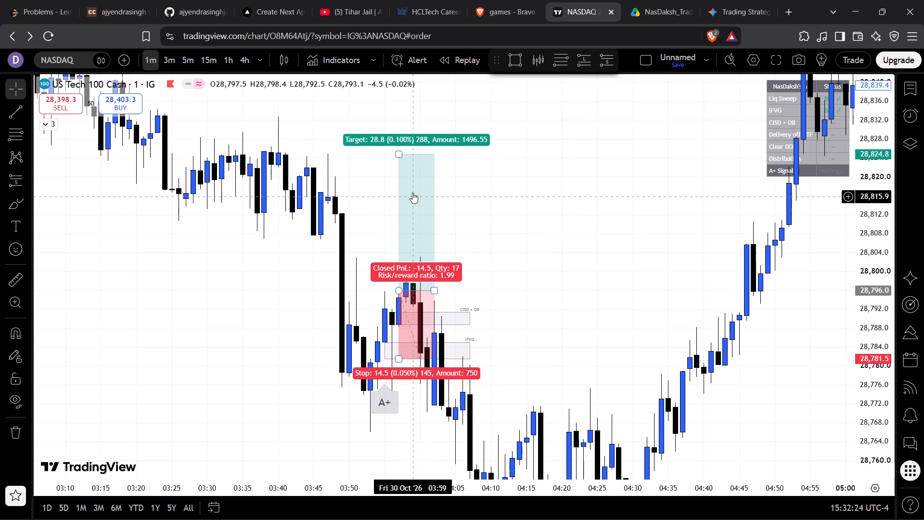
Look back through the candles before the 30 Oct long position to find the earlier A+ signal on the evening of 29 Oct.
{"action": "left_click_drag", "start_coordinate": [535, 209], "coordinate": [519, 386]}
{"action": "scroll", "coordinate": [519, 386], "scroll_direction": "down", "scroll_amount": 5}
{"action": "left_click_drag", "start_coordinate": [539, 179], "coordinate": [571, 364]}
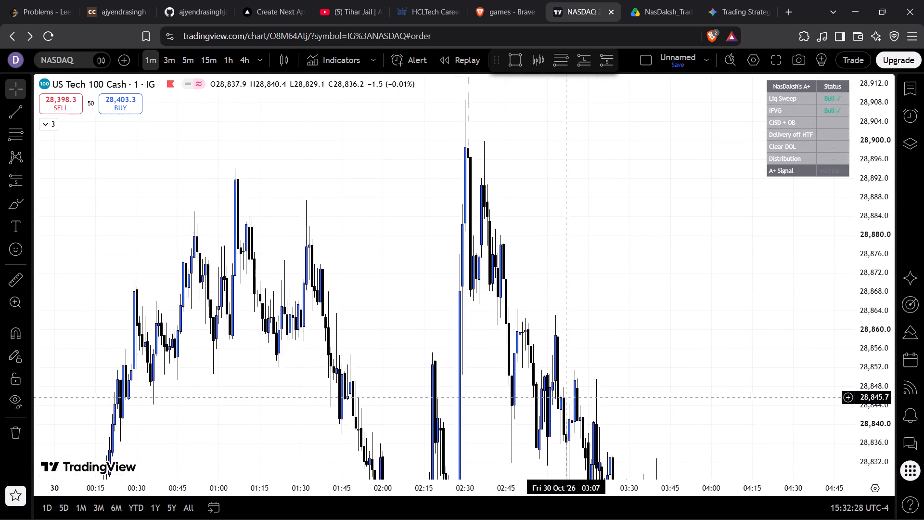
{"action": "left_click_drag", "start_coordinate": [571, 364], "coordinate": [645, 172]}
{"action": "left_click_drag", "start_coordinate": [444, 285], "coordinate": [609, 174]}
{"action": "left_click_drag", "start_coordinate": [555, 248], "coordinate": [654, 95]}
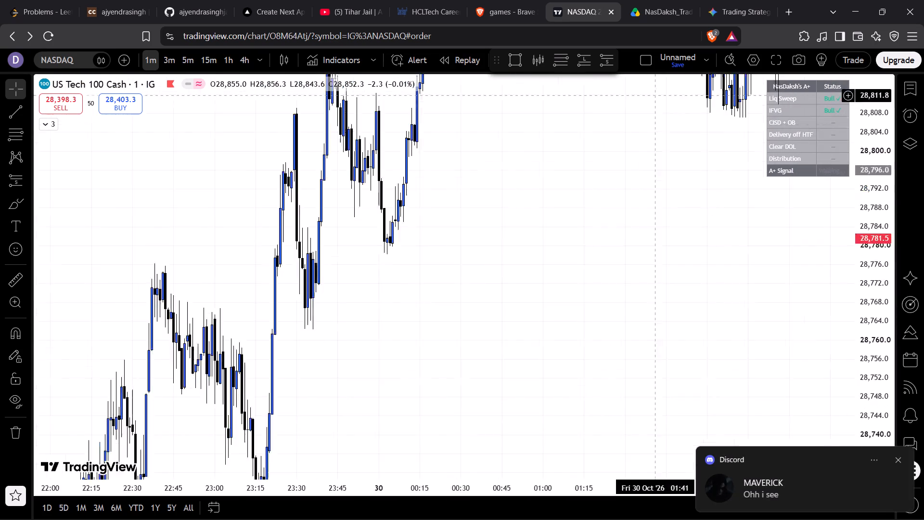
{"action": "left_click_drag", "start_coordinate": [563, 224], "coordinate": [669, 55]}
{"action": "left_click", "coordinate": [536, 219]}
{"action": "left_click_drag", "start_coordinate": [536, 219], "coordinate": [759, 128]}
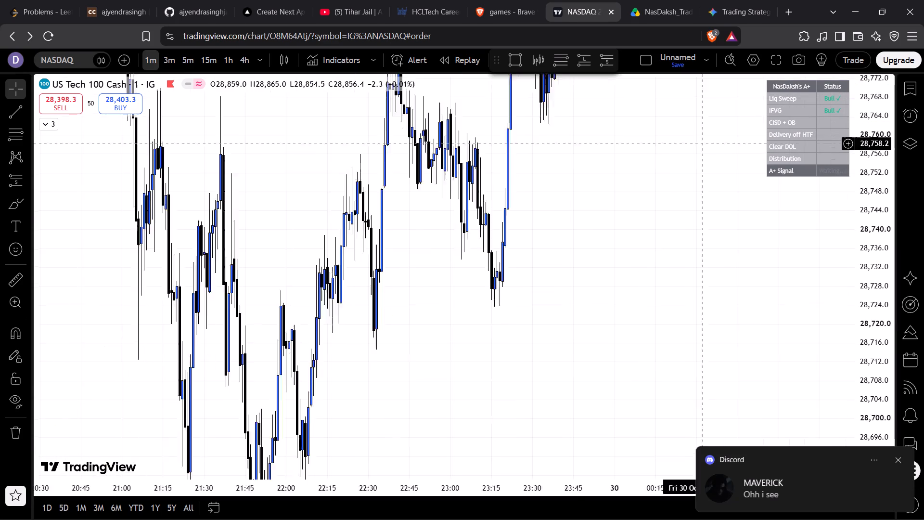
{"action": "left_click_drag", "start_coordinate": [881, 147], "coordinate": [873, 290]}
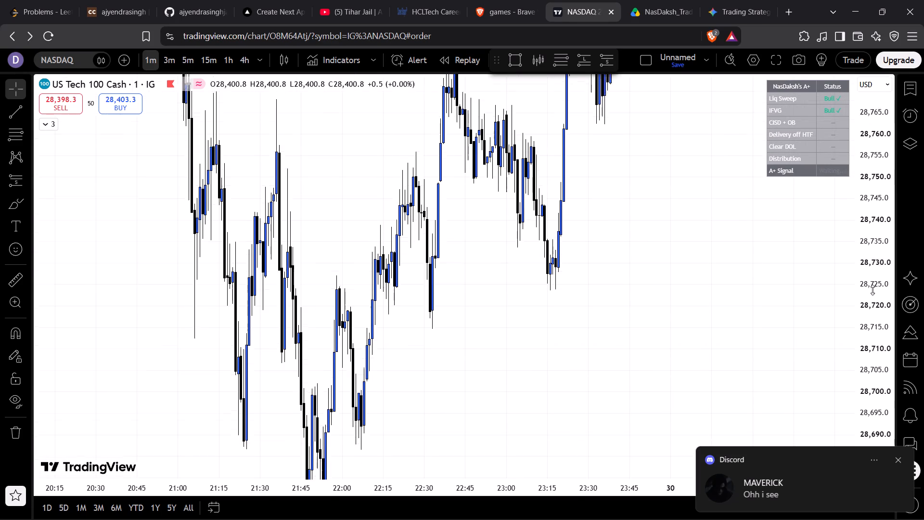
{"action": "left_click_drag", "start_coordinate": [873, 290], "coordinate": [883, 396]}
{"action": "scroll", "coordinate": [676, 276], "scroll_direction": "down", "scroll_amount": 3}
{"action": "left_click_drag", "start_coordinate": [587, 141], "coordinate": [706, 348]}
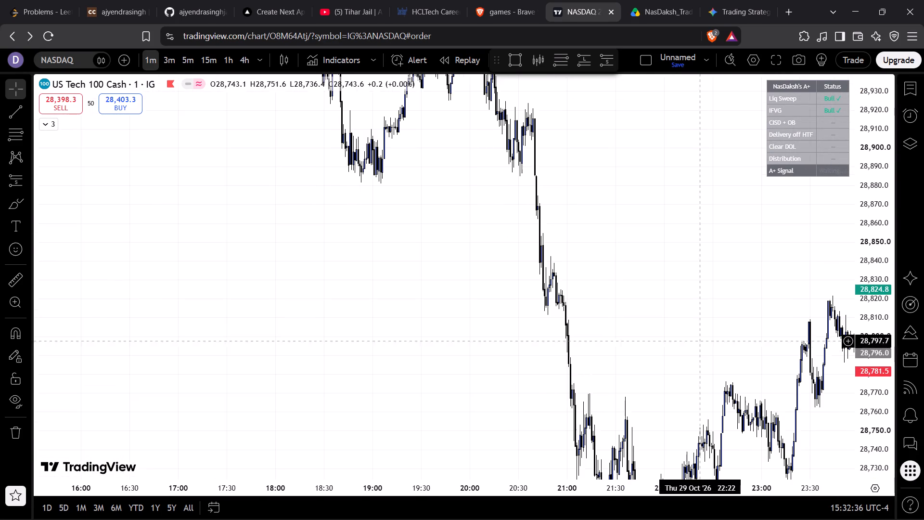
{"action": "left_click_drag", "start_coordinate": [559, 142], "coordinate": [679, 377]}
{"action": "left_click_drag", "start_coordinate": [551, 215], "coordinate": [611, 281]}
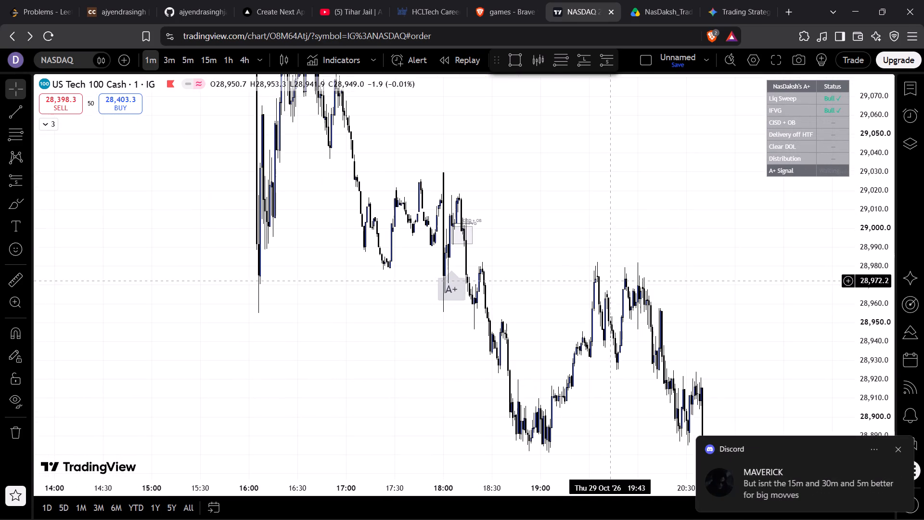
{"action": "left_click_drag", "start_coordinate": [518, 270], "coordinate": [528, 252]}
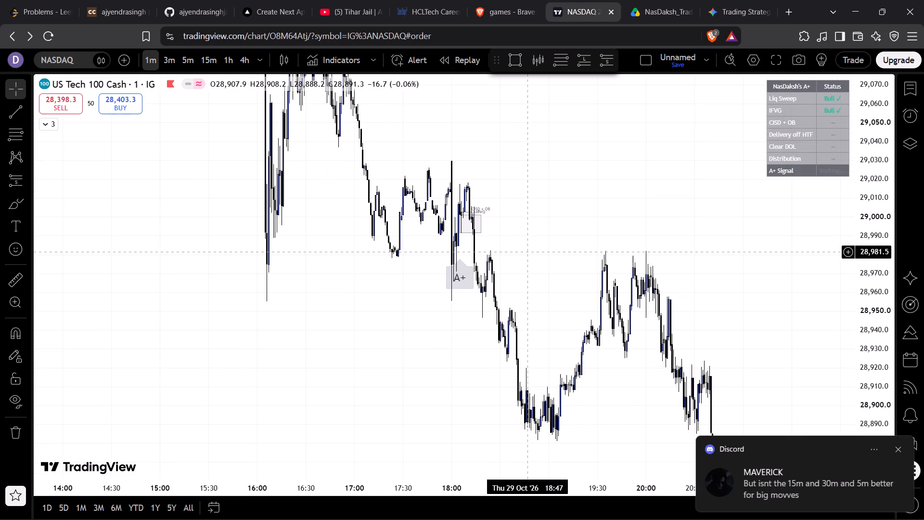
Examine the candles, IFVG and CISD + OB zones around the A+ signal near 18:05 on 29 Oct.
{"action": "scroll", "coordinate": [513, 301], "scroll_direction": "up", "scroll_amount": 5, "text": "ctrl"}
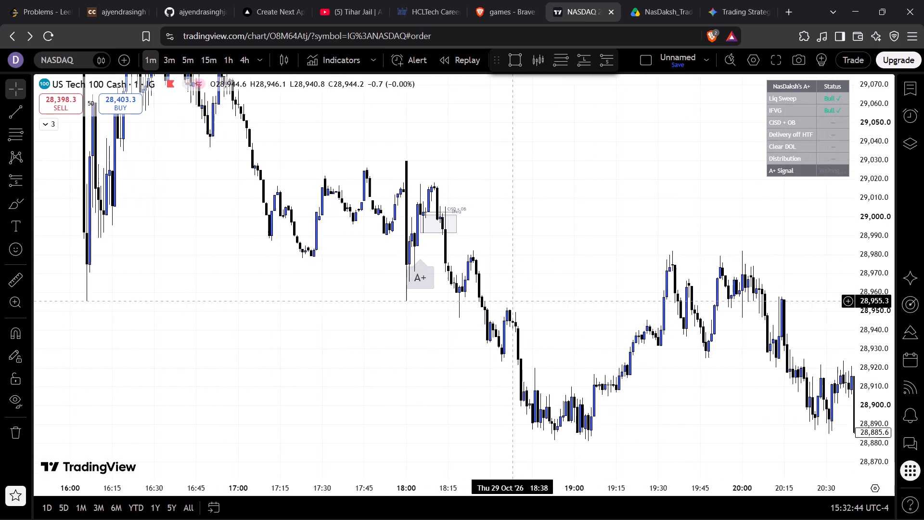
{"action": "scroll", "coordinate": [513, 301], "scroll_direction": "up", "scroll_amount": 1, "text": "ctrl"}
{"action": "left_click_drag", "start_coordinate": [525, 259], "coordinate": [589, 328]}
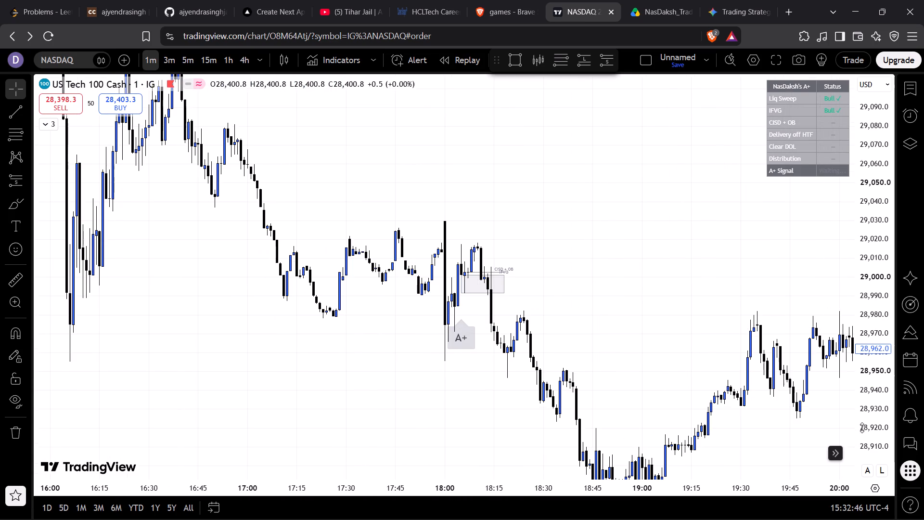
{"action": "left_click_drag", "start_coordinate": [880, 407], "coordinate": [854, 210]}
{"action": "scroll", "coordinate": [522, 309], "scroll_direction": "up", "scroll_amount": 7, "text": "ctrl"}
{"action": "left_click_drag", "start_coordinate": [531, 243], "coordinate": [504, 302]}
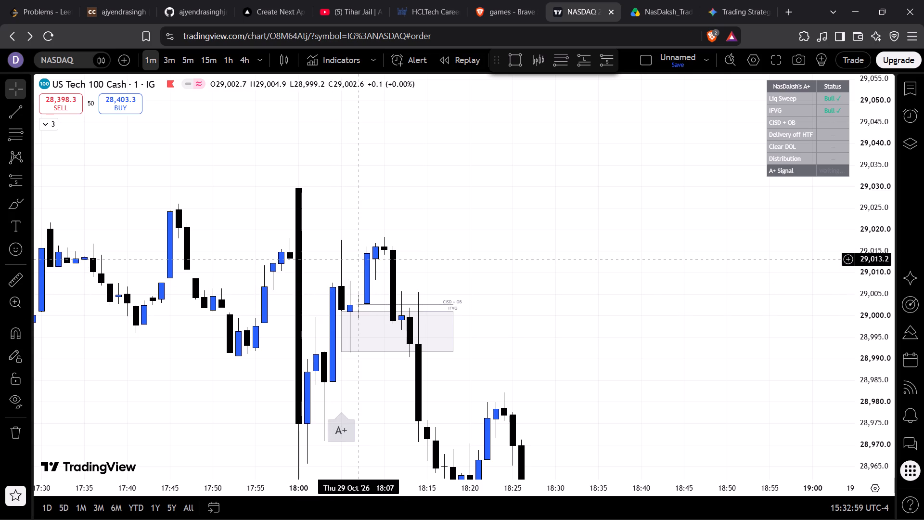
{"action": "left_click_drag", "start_coordinate": [598, 288], "coordinate": [590, 322]}
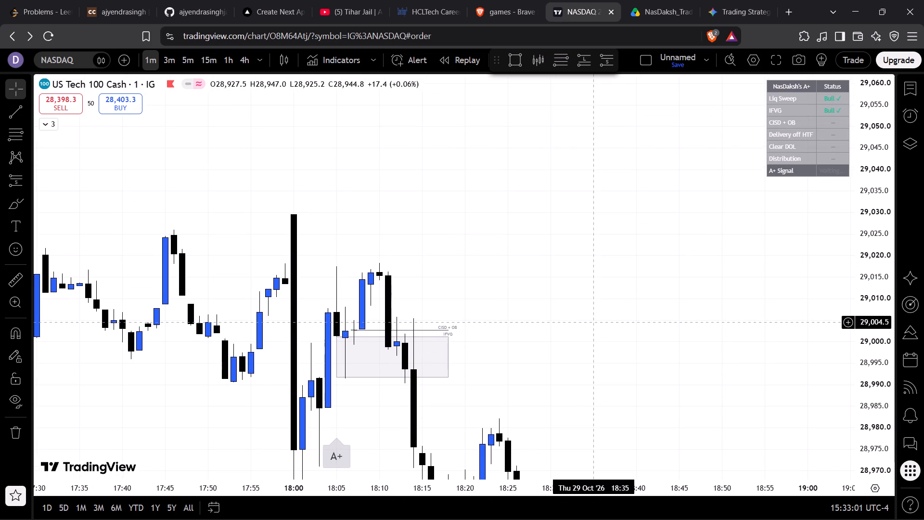
Look further back to the A+ signal near 09:42 on 29 Oct and examine its long position against the IFVG zone.
{"action": "scroll", "coordinate": [590, 322], "scroll_direction": "down", "scroll_amount": 6}
{"action": "left_click_drag", "start_coordinate": [534, 185], "coordinate": [568, 412]}
{"action": "left_click_drag", "start_coordinate": [874, 169], "coordinate": [923, 490]}
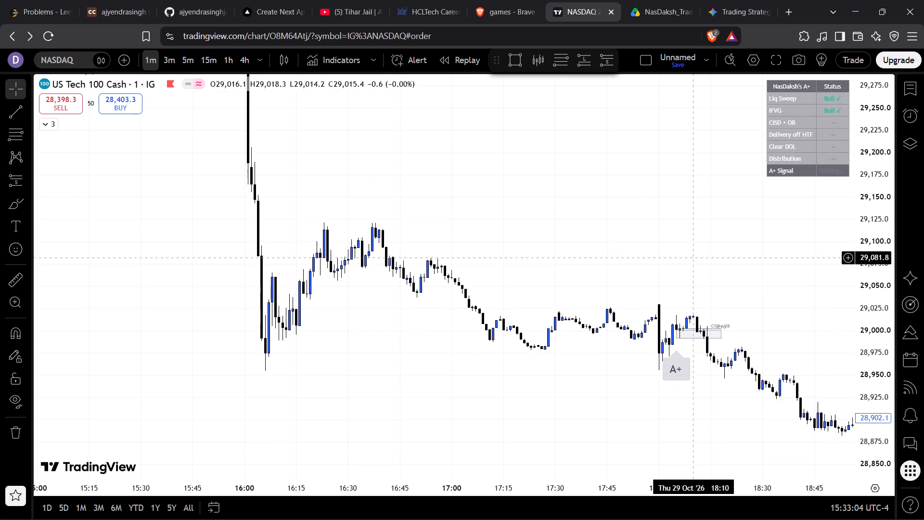
{"action": "left_click_drag", "start_coordinate": [635, 206], "coordinate": [753, 390]}
{"action": "left_click_drag", "start_coordinate": [512, 99], "coordinate": [687, 176]}
{"action": "scroll", "coordinate": [547, 274], "scroll_direction": "down", "scroll_amount": 4}
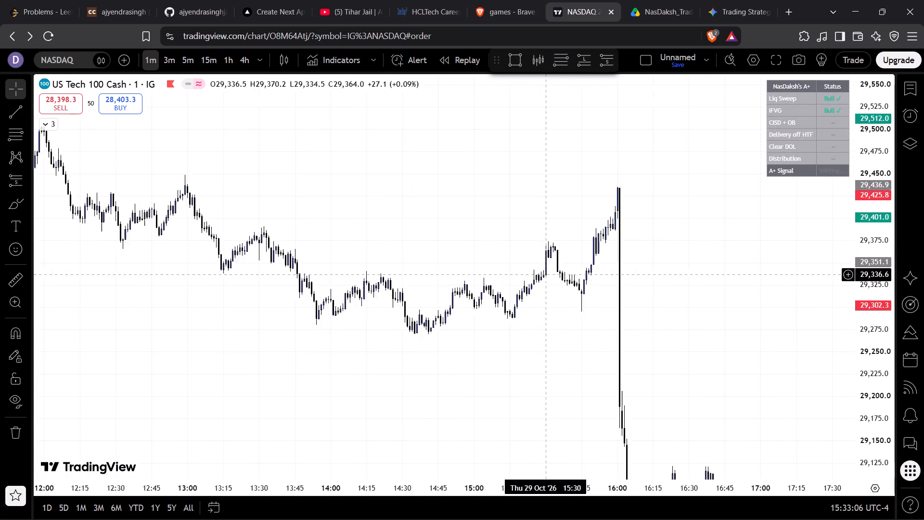
{"action": "left_click_drag", "start_coordinate": [534, 193], "coordinate": [705, 237]}
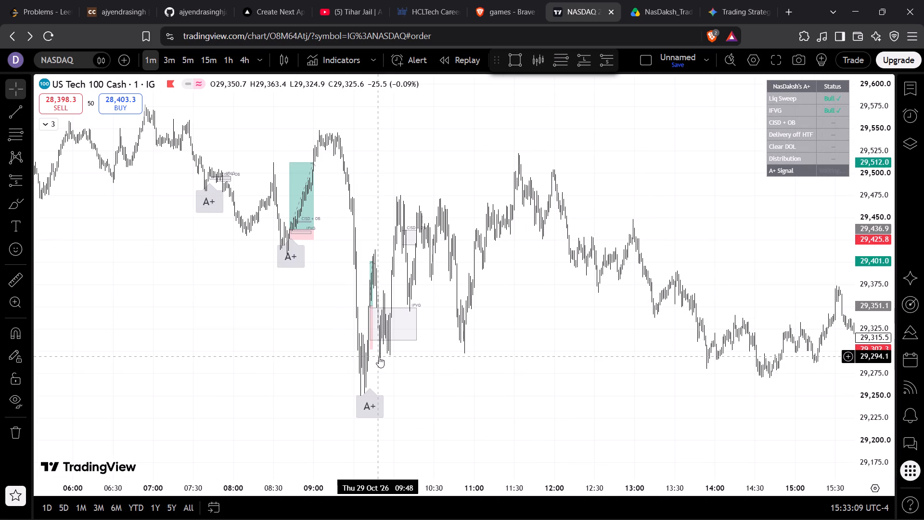
{"action": "scroll", "coordinate": [379, 357], "scroll_direction": "up", "scroll_amount": 6, "text": "ctrl"}
{"action": "left_click_drag", "start_coordinate": [378, 378], "coordinate": [505, 384]}
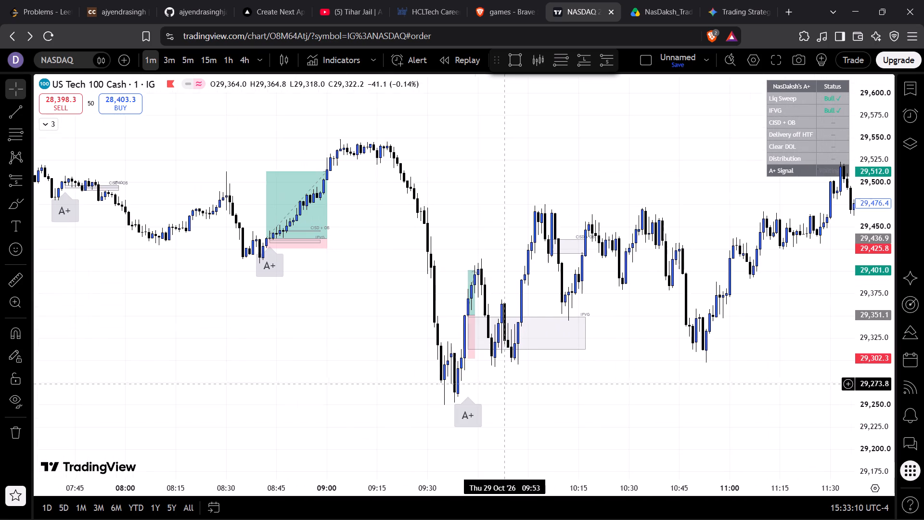
{"action": "scroll", "coordinate": [476, 379], "scroll_direction": "up", "scroll_amount": 2, "text": "ctrl"}
{"action": "left_click_drag", "start_coordinate": [875, 406], "coordinate": [833, 198]}
{"action": "scroll", "coordinate": [564, 361], "scroll_direction": "up", "scroll_amount": 4, "text": "ctrl"}
{"action": "left_click_drag", "start_coordinate": [615, 332], "coordinate": [616, 325]}
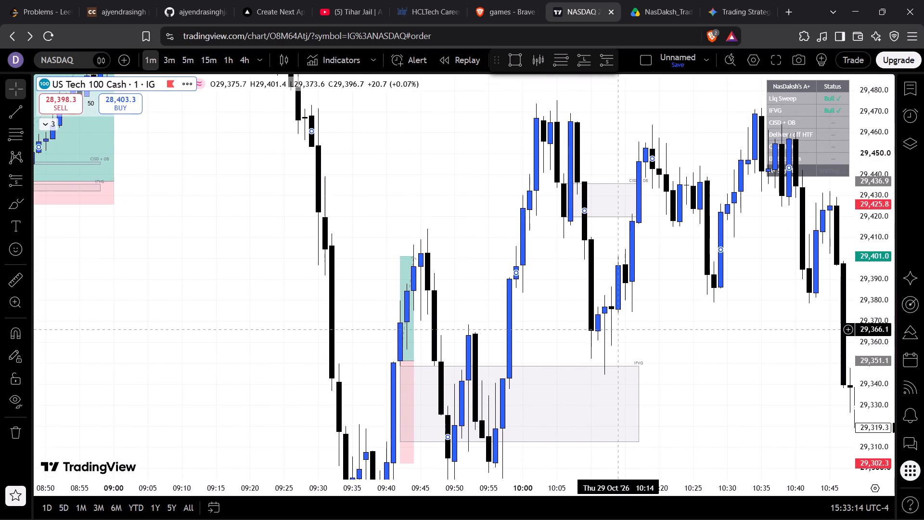
{"action": "left_click_drag", "start_coordinate": [616, 325], "coordinate": [615, 233]}
{"action": "scroll", "coordinate": [448, 370], "scroll_direction": "up", "scroll_amount": 3, "text": "ctrl"}
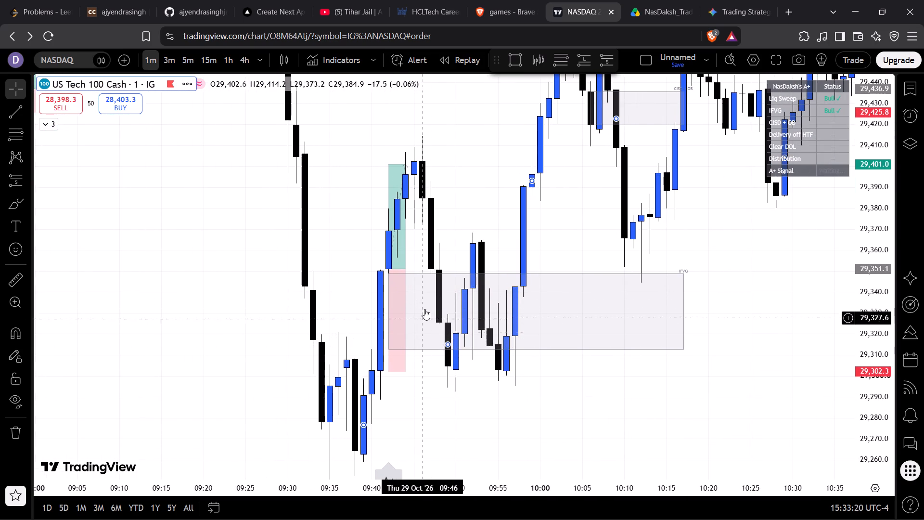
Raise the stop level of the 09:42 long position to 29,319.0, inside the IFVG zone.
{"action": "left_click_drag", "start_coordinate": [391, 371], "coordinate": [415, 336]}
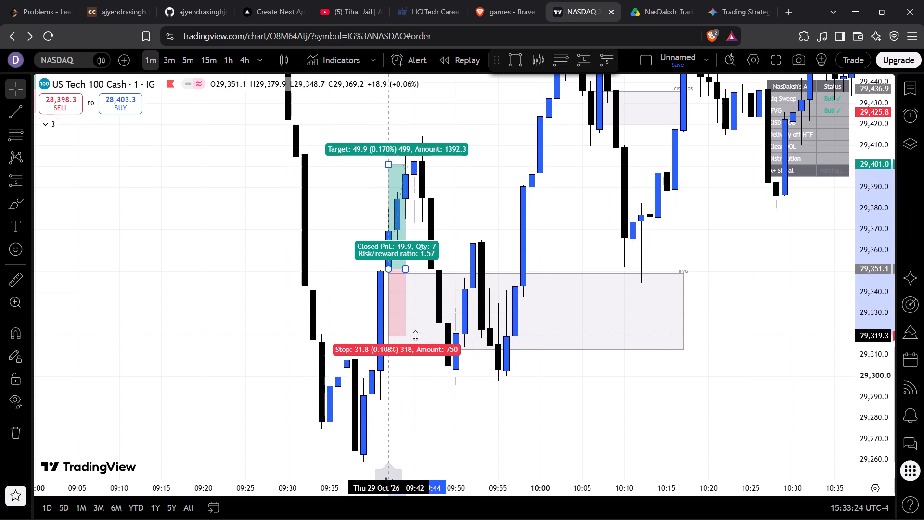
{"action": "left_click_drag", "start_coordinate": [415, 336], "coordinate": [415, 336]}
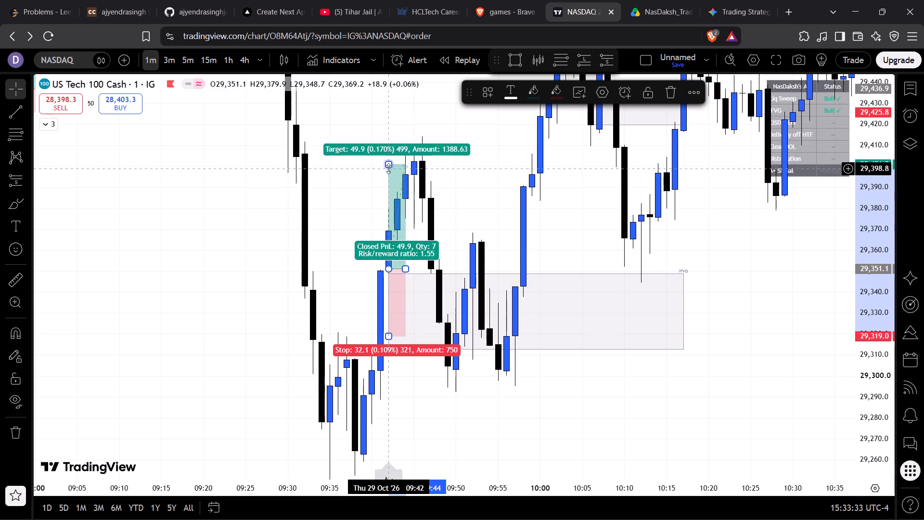
Examine the price action after the 09:42 signal, covering the IFVG zone and the CISD + OB zone after 10:05.
{"action": "left_click_drag", "start_coordinate": [361, 209], "coordinate": [352, 195]}
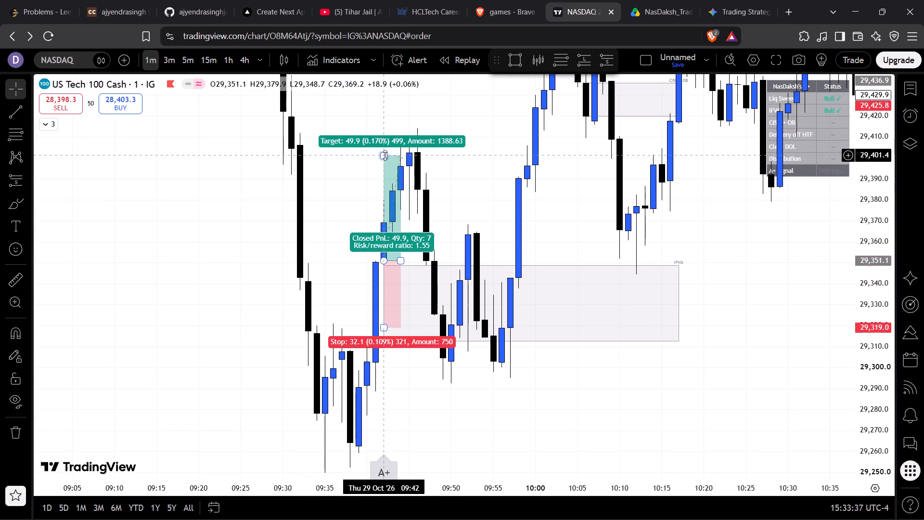
{"action": "left_click_drag", "start_coordinate": [509, 188], "coordinate": [530, 279]}
{"action": "left_click_drag", "start_coordinate": [494, 187], "coordinate": [547, 318]}
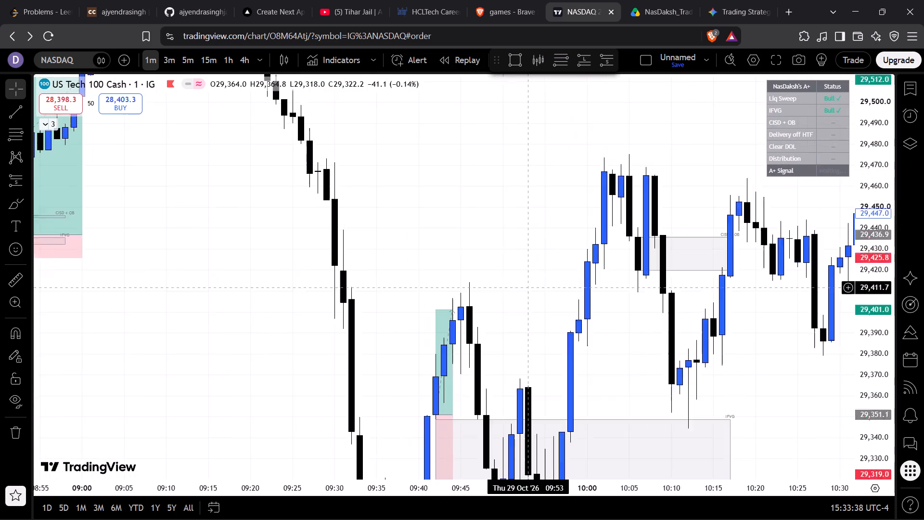
{"action": "left_click_drag", "start_coordinate": [547, 318], "coordinate": [550, 326]}
{"action": "left_click_drag", "start_coordinate": [550, 326], "coordinate": [522, 141]}
{"action": "left_click_drag", "start_coordinate": [523, 237], "coordinate": [506, 234]}
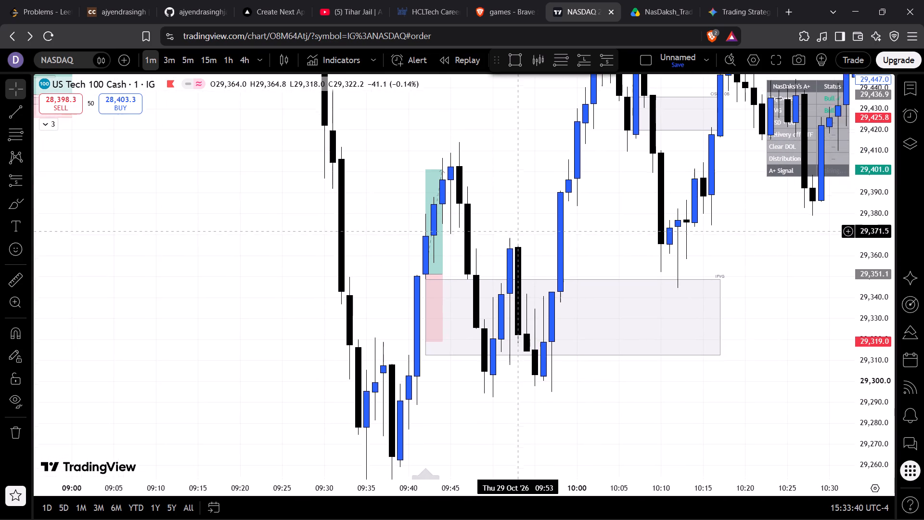
{"action": "left_click_drag", "start_coordinate": [506, 234], "coordinate": [460, 331]}
{"action": "left_click_drag", "start_coordinate": [548, 304], "coordinate": [466, 341]}
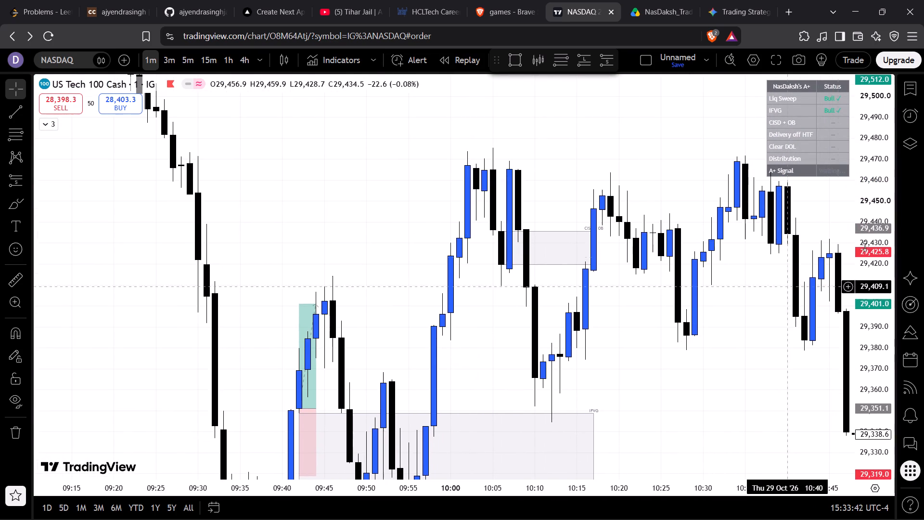
{"action": "left_click_drag", "start_coordinate": [881, 237], "coordinate": [850, 389]}
{"action": "scroll", "coordinate": [729, 377], "scroll_direction": "down", "scroll_amount": 2}
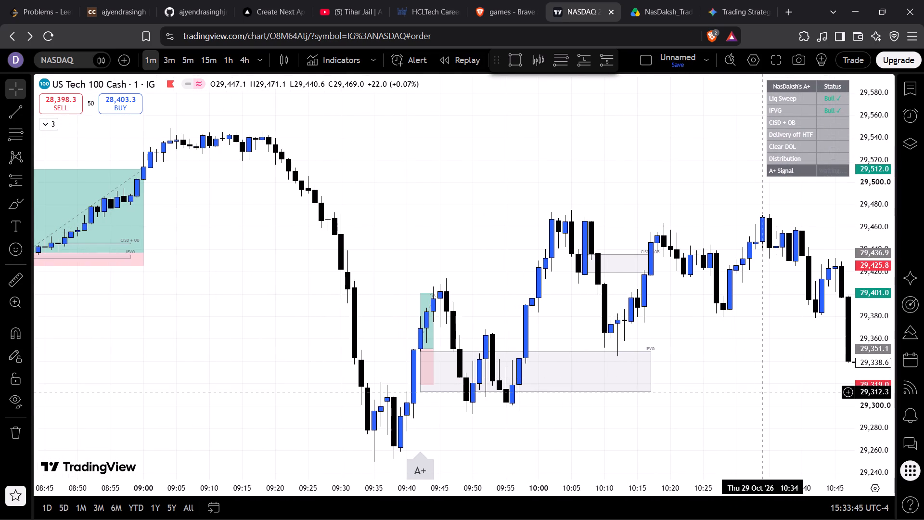
{"action": "left_click_drag", "start_coordinate": [764, 392], "coordinate": [665, 304]}
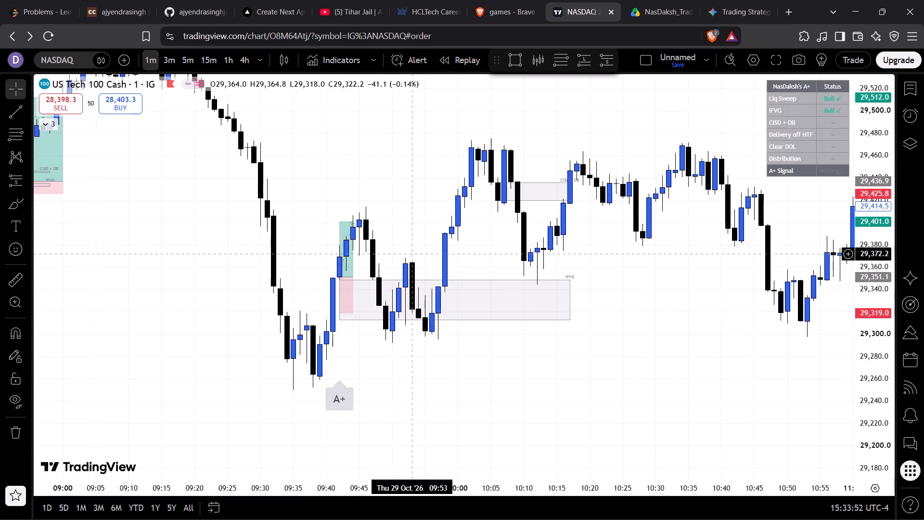
Extend the 09:42 long position to end at 10:06 and move its entry to the 09:58 candle at 29,368.4.
{"action": "left_click_drag", "start_coordinate": [353, 277], "coordinate": [496, 276]}
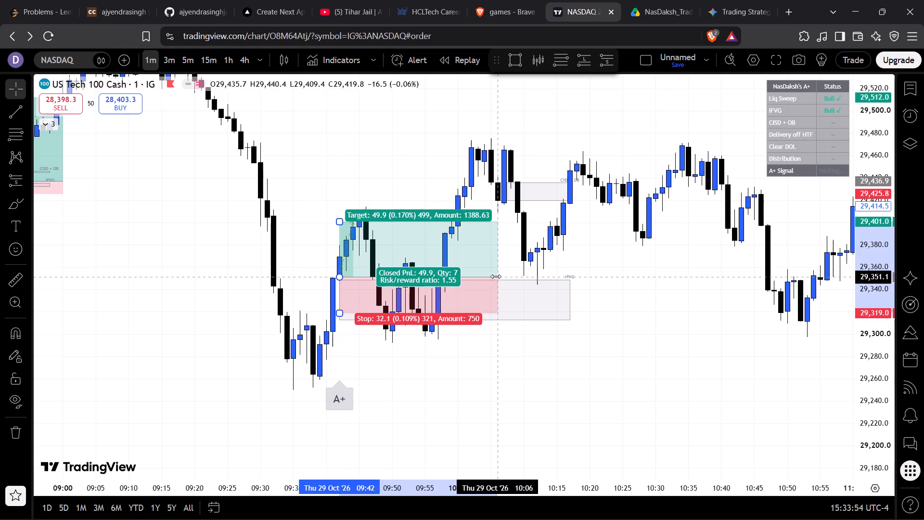
{"action": "left_click_drag", "start_coordinate": [341, 278], "coordinate": [446, 265]}
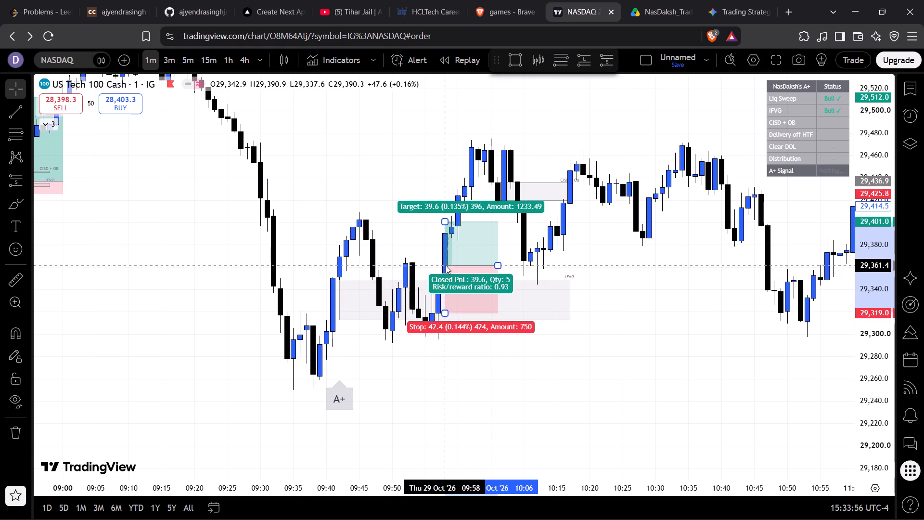
{"action": "left_click_drag", "start_coordinate": [446, 265], "coordinate": [445, 258]}
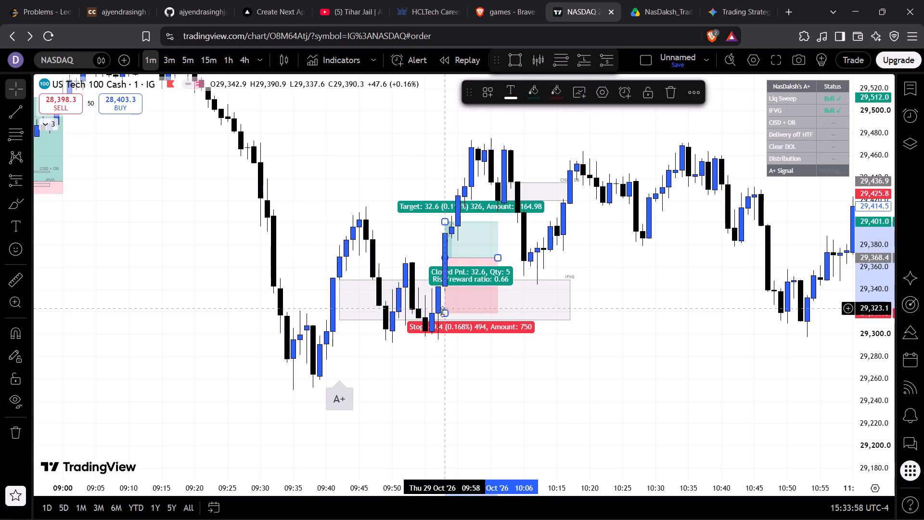
Set the long position's stop to 29,308.0, just below the IFVG zone, and its target to 29,471.8.
{"action": "left_click_drag", "start_coordinate": [442, 312], "coordinate": [467, 325]}
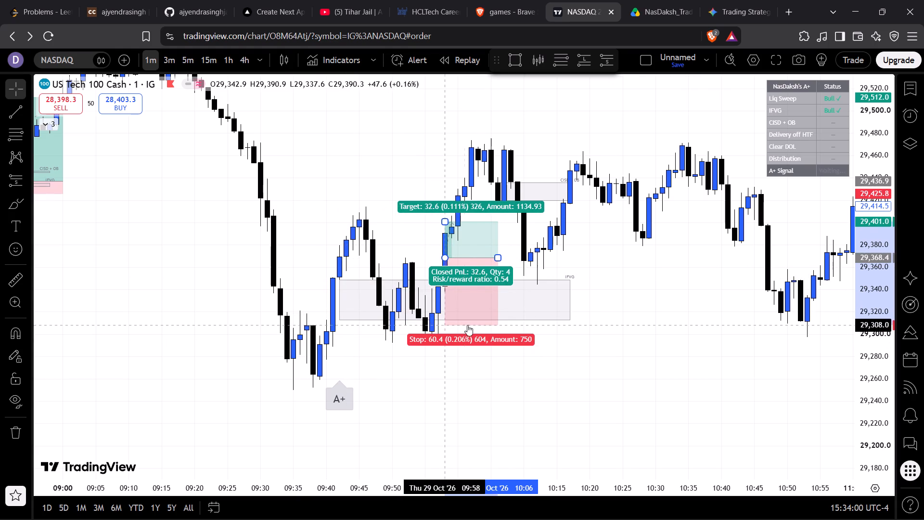
{"action": "left_click_drag", "start_coordinate": [620, 303], "coordinate": [577, 402]}
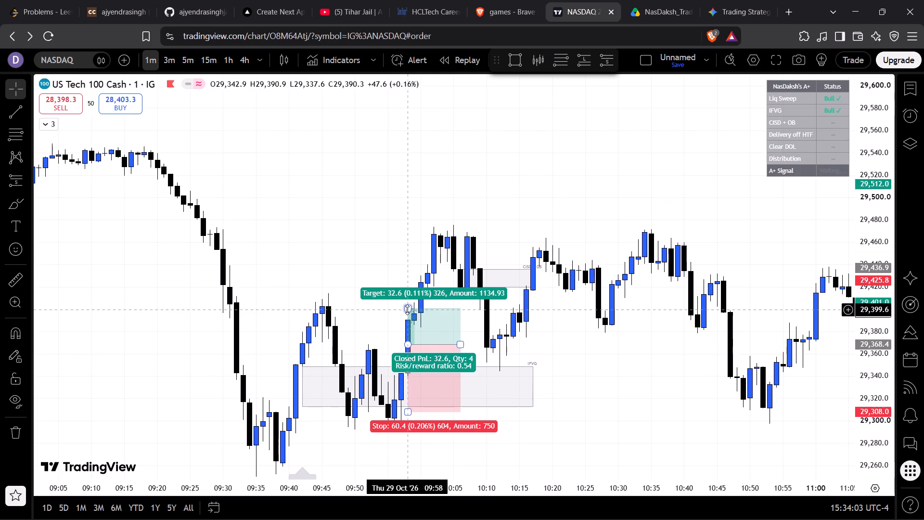
{"action": "left_click_drag", "start_coordinate": [407, 310], "coordinate": [407, 229]}
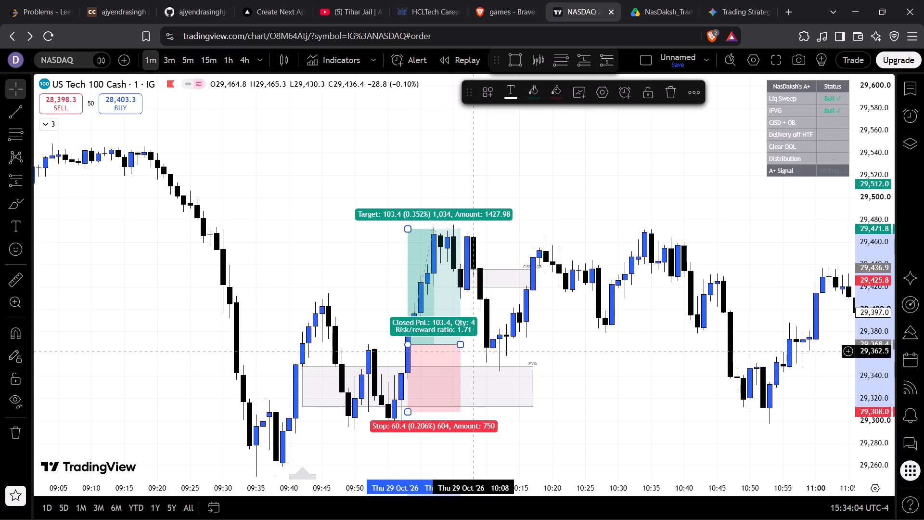
Shorten the long position so that it ends at 10:02.
{"action": "left_click_drag", "start_coordinate": [460, 343], "coordinate": [433, 338]}
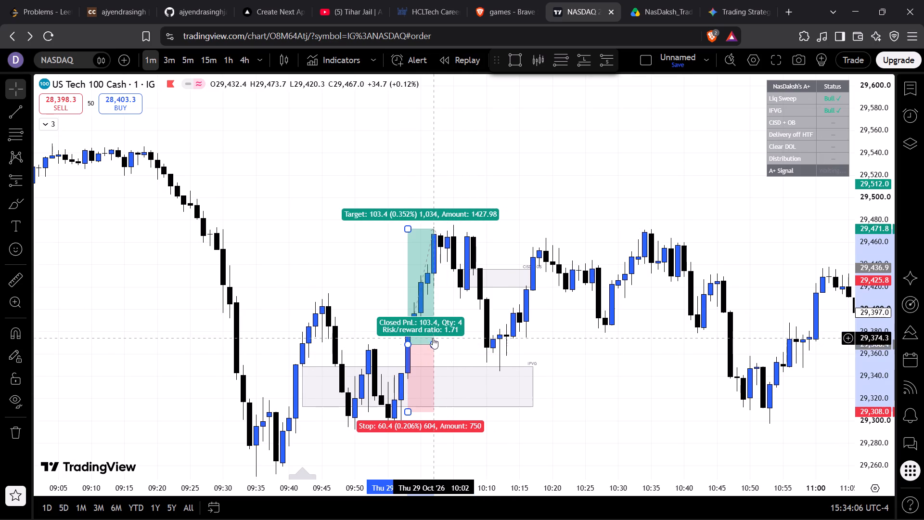
Fine-tune the long position's entry on the 09:58 candle to 29,365.7.
{"action": "left_click_drag", "start_coordinate": [530, 350], "coordinate": [436, 330]}
{"action": "left_click_drag", "start_coordinate": [525, 347], "coordinate": [492, 344]}
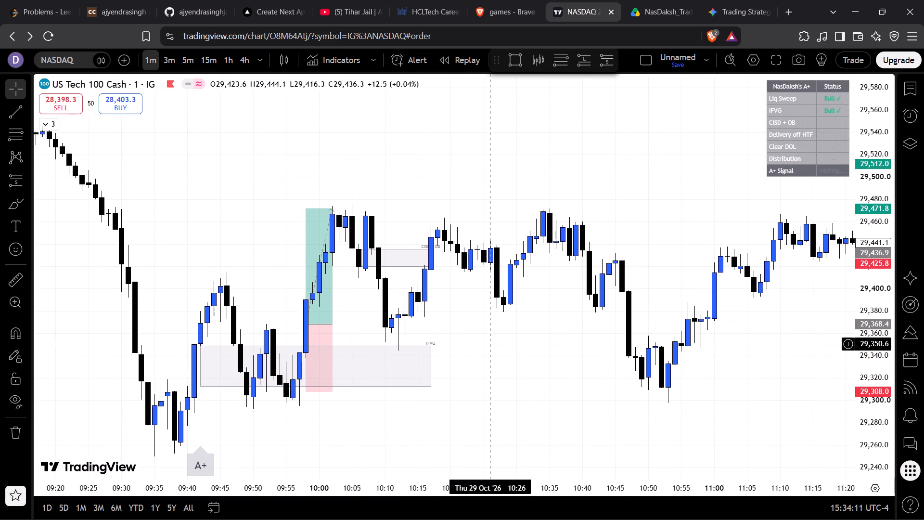
{"action": "left_click", "coordinate": [306, 327]}
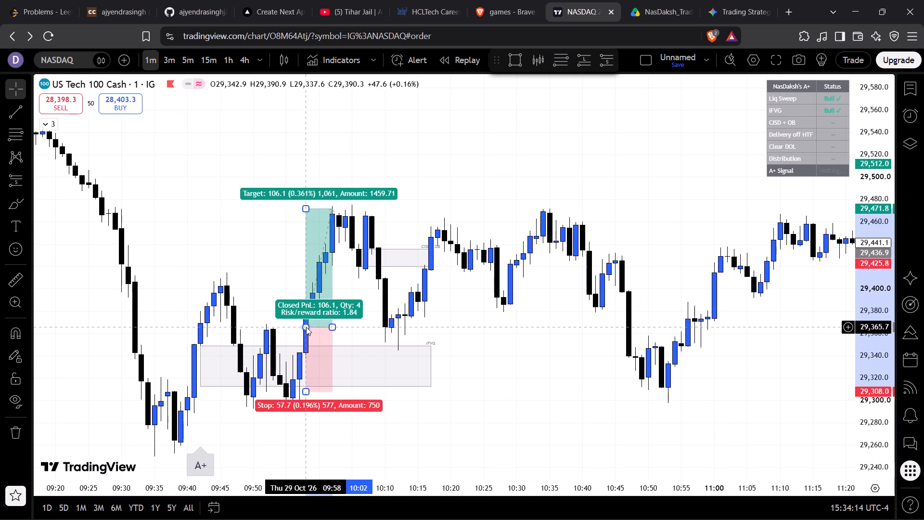
{"action": "left_click_drag", "start_coordinate": [479, 331], "coordinate": [436, 333]}
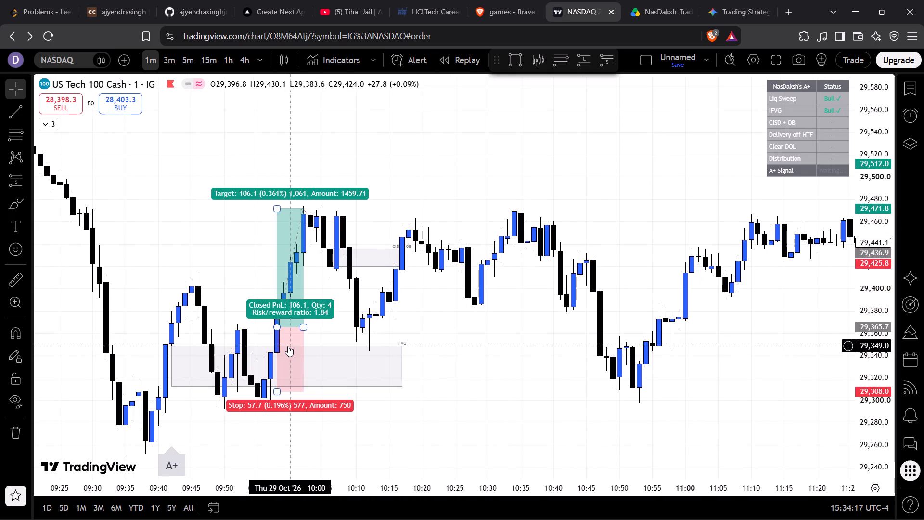
Lower the 09:58 long position's target to 29,455.1.
{"action": "left_click_drag", "start_coordinate": [278, 210], "coordinate": [272, 268]}
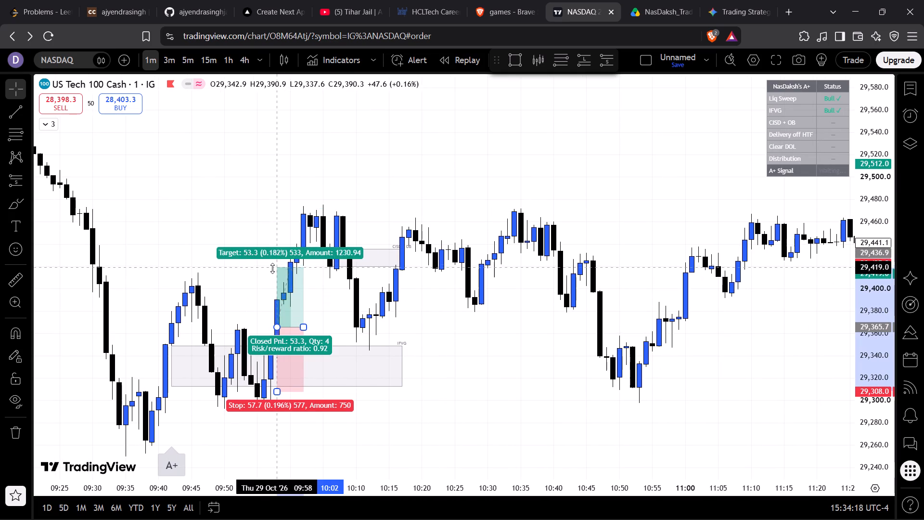
{"action": "left_click_drag", "start_coordinate": [272, 268], "coordinate": [293, 229]}
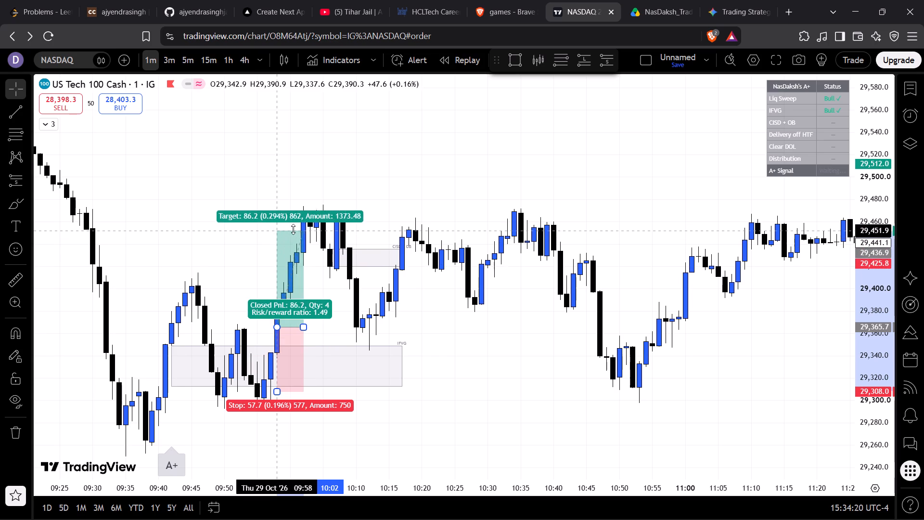
{"action": "left_click_drag", "start_coordinate": [293, 229], "coordinate": [294, 227]}
Move the entry of the long position at the 08:42 A+ signal to the 08:46 candle at 29,449.8.
{"action": "left_click_drag", "start_coordinate": [391, 323], "coordinate": [274, 339]}
{"action": "scroll", "coordinate": [440, 336], "scroll_direction": "down", "scroll_amount": 2}
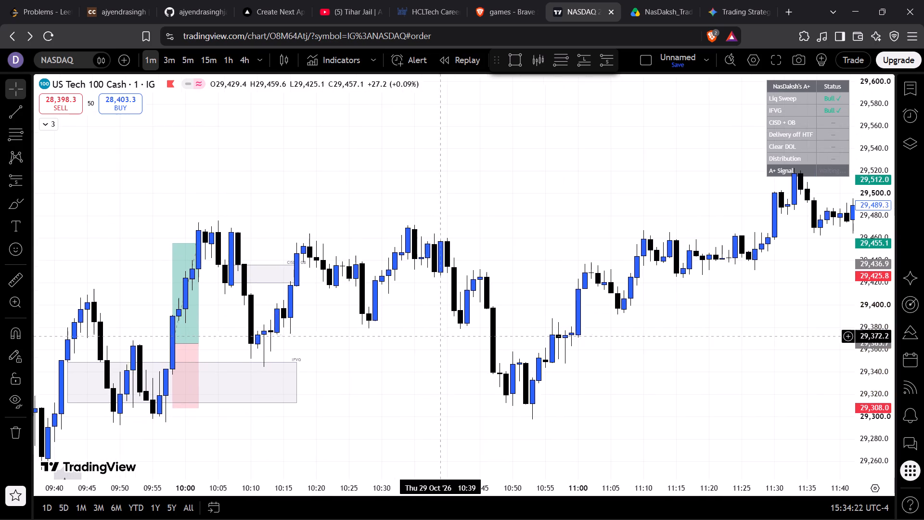
{"action": "scroll", "coordinate": [440, 336], "scroll_direction": "down", "scroll_amount": 3}
{"action": "left_click_drag", "start_coordinate": [484, 192], "coordinate": [502, 253]}
{"action": "left_click_drag", "start_coordinate": [423, 237], "coordinate": [509, 199]}
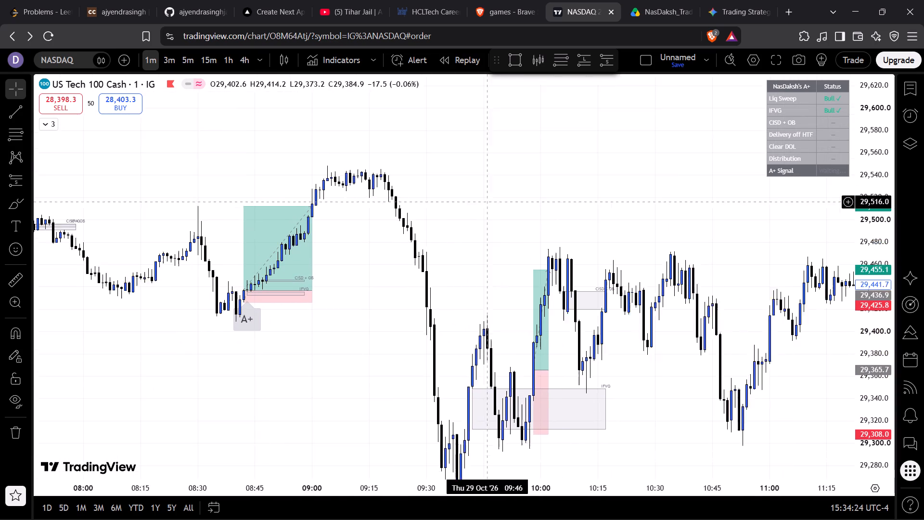
{"action": "left_click_drag", "start_coordinate": [330, 352], "coordinate": [346, 341]}
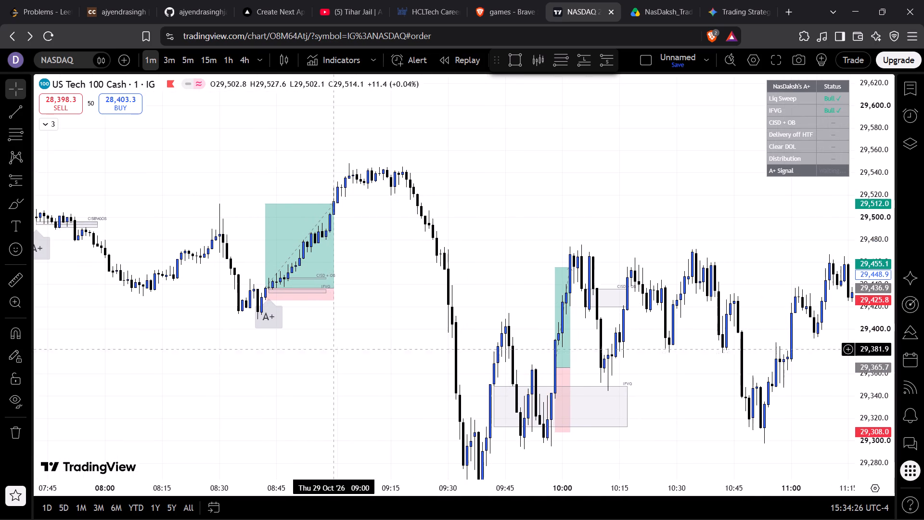
{"action": "left_click_drag", "start_coordinate": [346, 341], "coordinate": [481, 308]}
{"action": "left_click_drag", "start_coordinate": [857, 410], "coordinate": [846, 184]}
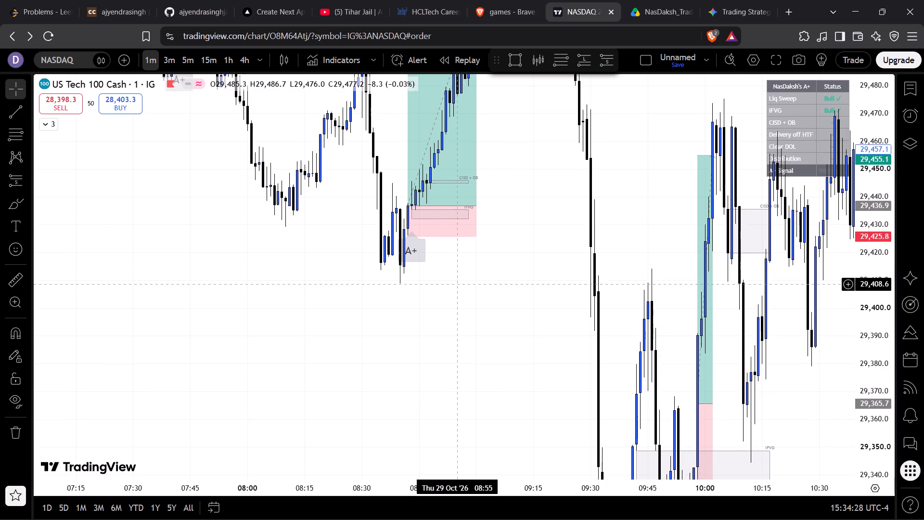
{"action": "scroll", "coordinate": [459, 284], "scroll_direction": "up", "scroll_amount": 5, "text": "ctrl"}
{"action": "left_click_drag", "start_coordinate": [501, 265], "coordinate": [548, 325]}
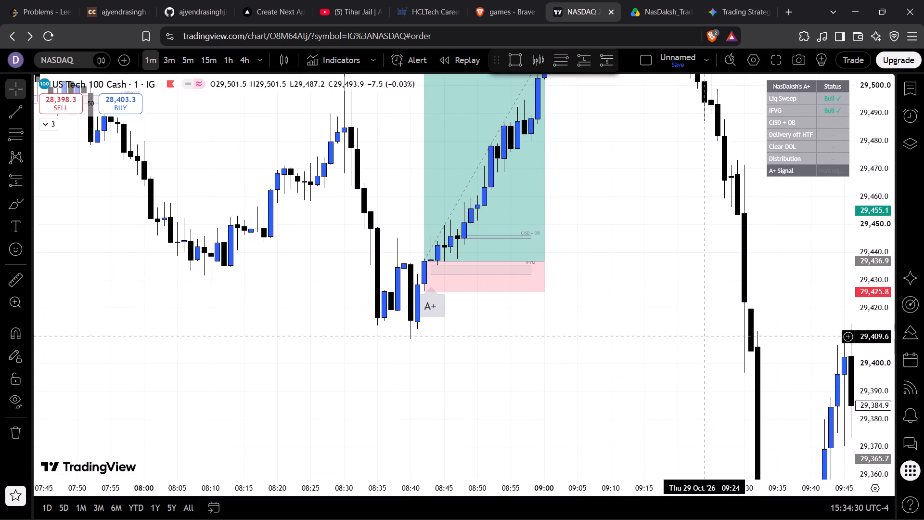
{"action": "left_click_drag", "start_coordinate": [873, 416], "coordinate": [858, 251]}
{"action": "scroll", "coordinate": [678, 270], "scroll_direction": "up", "scroll_amount": 2, "text": "ctrl"}
{"action": "left_click_drag", "start_coordinate": [663, 211], "coordinate": [643, 303]}
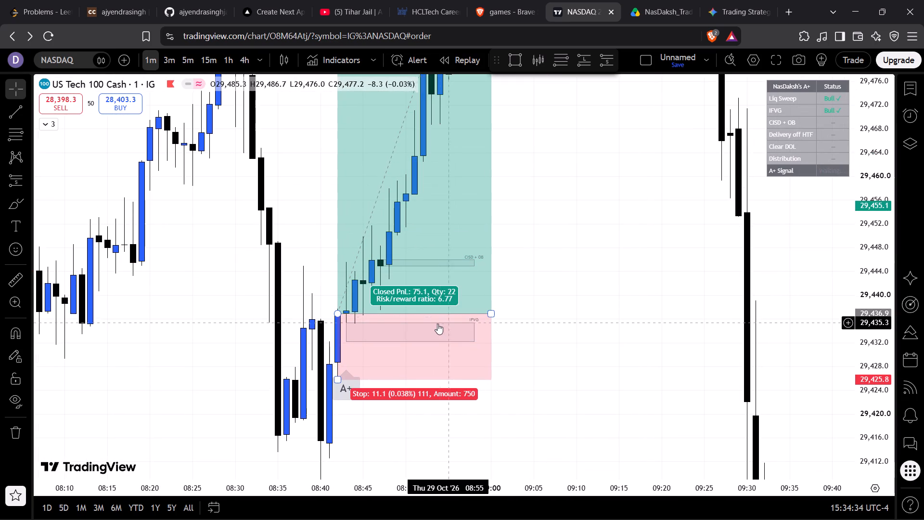
{"action": "left_click_drag", "start_coordinate": [601, 260], "coordinate": [565, 291]}
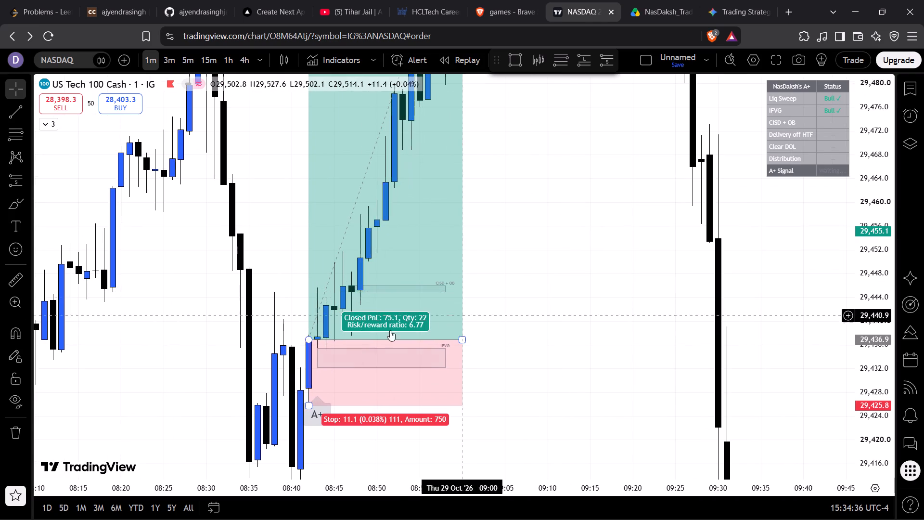
{"action": "left_click_drag", "start_coordinate": [307, 340], "coordinate": [348, 291]}
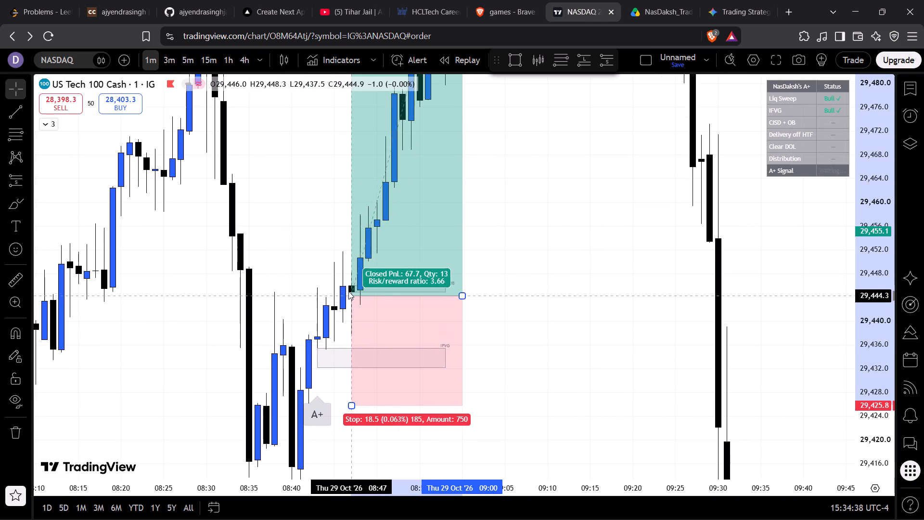
{"action": "left_click_drag", "start_coordinate": [348, 291], "coordinate": [345, 263]}
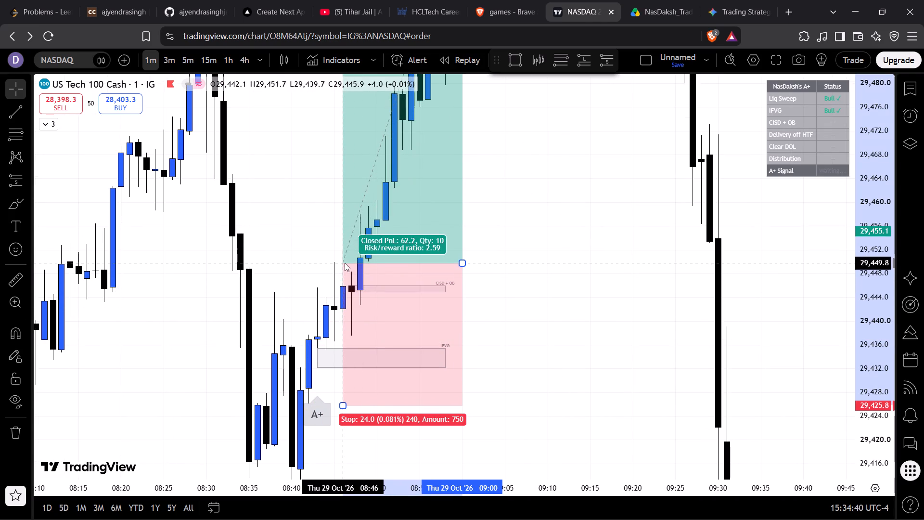
{"action": "left_click_drag", "start_coordinate": [345, 263], "coordinate": [344, 262]}
Raise the 08:46 long position's stop to 29,432.2, at the lower edge of the IFVG zone.
{"action": "left_click_drag", "start_coordinate": [346, 406], "coordinate": [393, 373]}
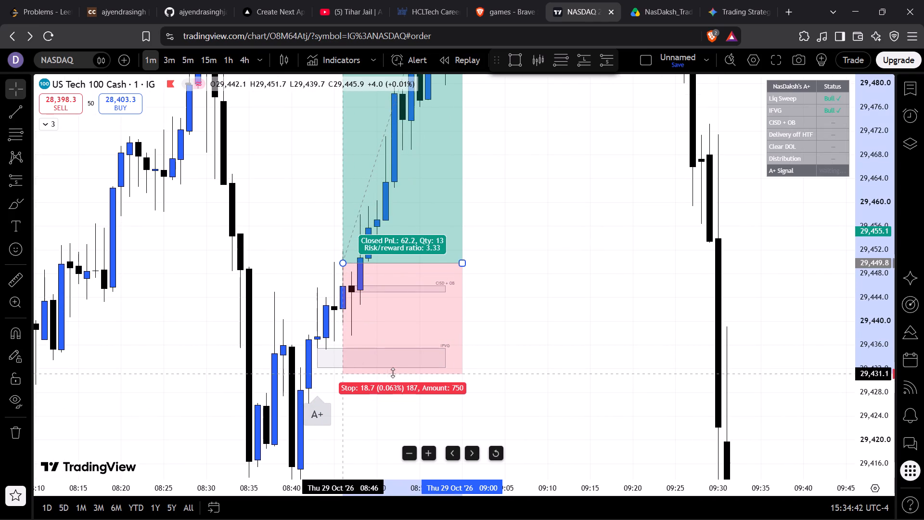
{"action": "left_click_drag", "start_coordinate": [393, 373], "coordinate": [408, 367]}
Examine the 08:46 long position's entry, zones and price path up to its target.
{"action": "left_click_drag", "start_coordinate": [510, 312], "coordinate": [508, 381]}
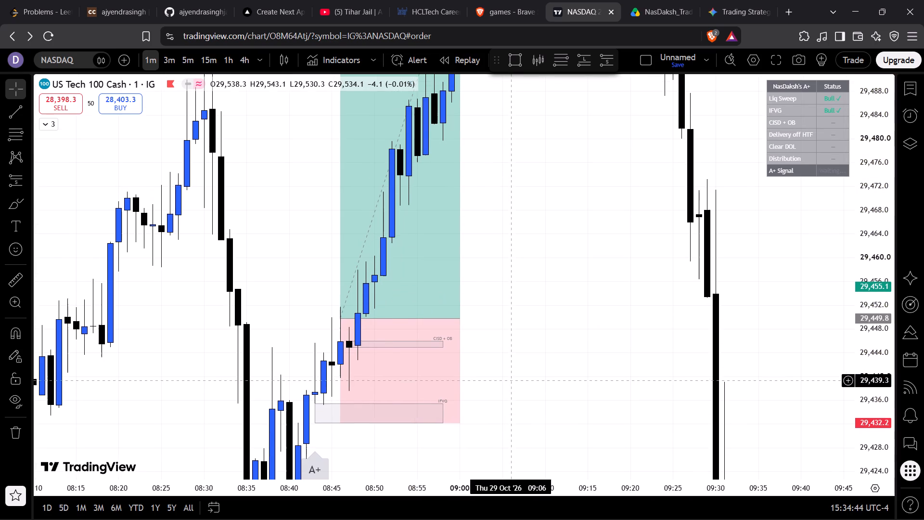
{"action": "left_click", "coordinate": [491, 313]}
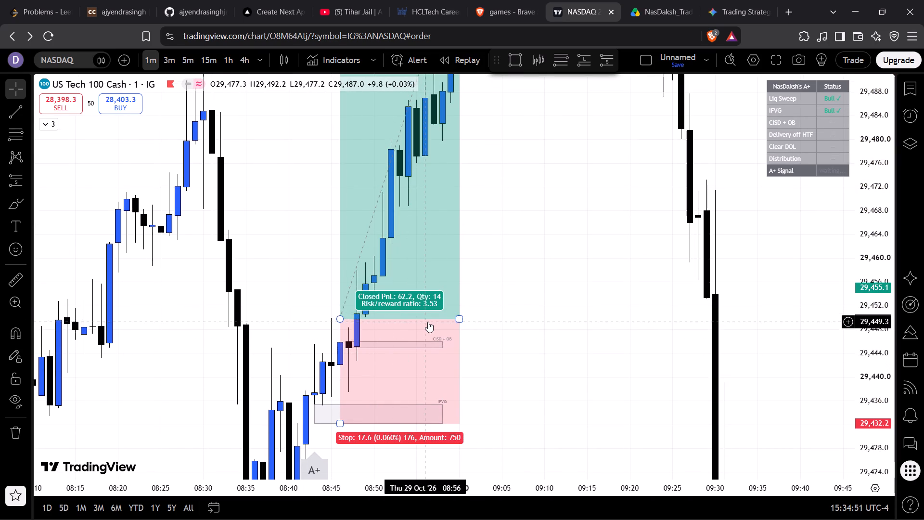
{"action": "left_click_drag", "start_coordinate": [515, 281], "coordinate": [511, 305]}
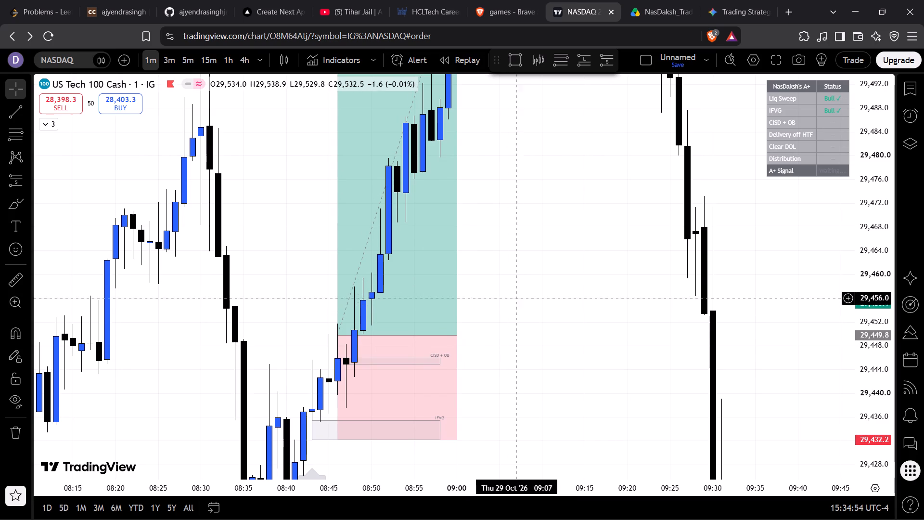
{"action": "left_click_drag", "start_coordinate": [528, 260], "coordinate": [528, 272]}
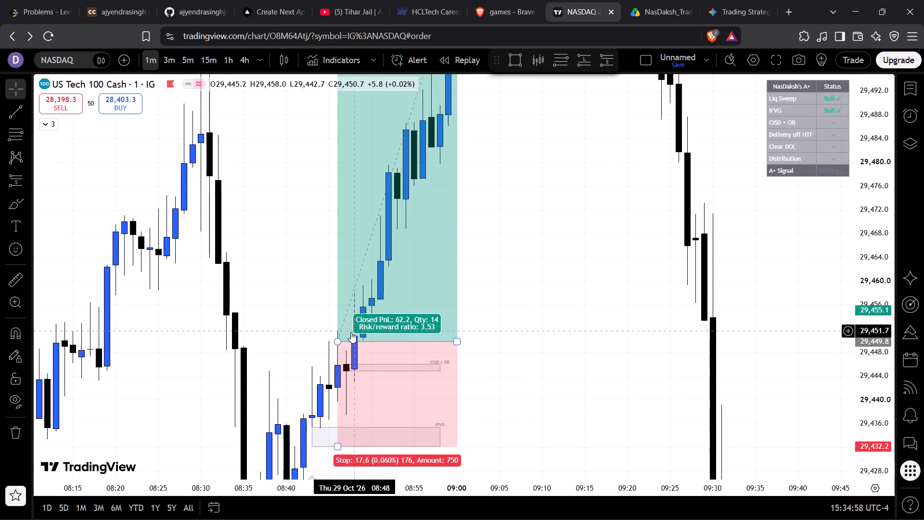
{"action": "left_click_drag", "start_coordinate": [493, 282], "coordinate": [493, 363]}
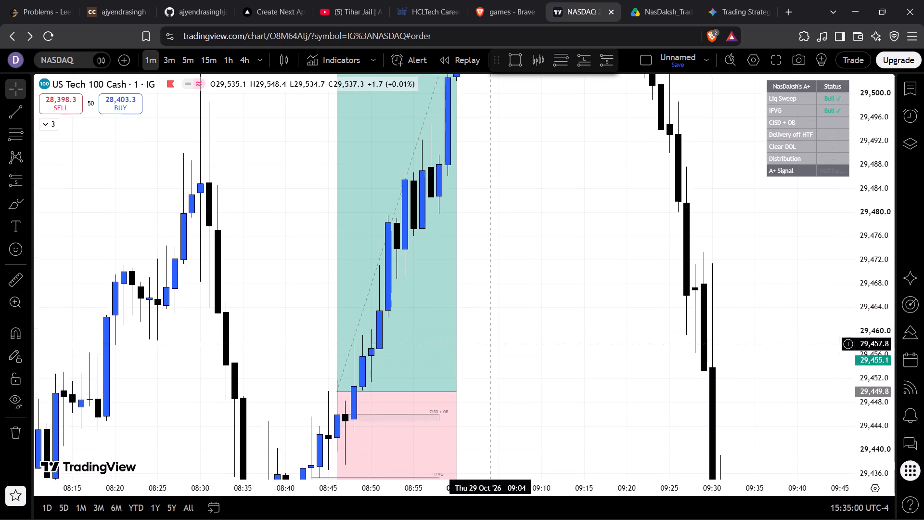
{"action": "left_click_drag", "start_coordinate": [493, 363], "coordinate": [494, 375]}
{"action": "left_click_drag", "start_coordinate": [530, 192], "coordinate": [530, 352]}
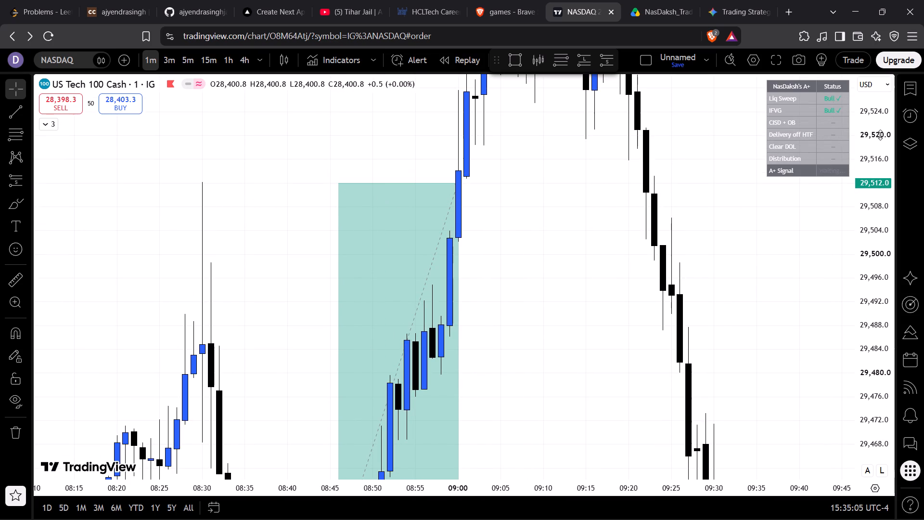
Examine the earlier A+ signal near 07:40 on 29 Oct together with its zones and the price action after it.
{"action": "left_click_drag", "start_coordinate": [880, 135], "coordinate": [866, 367]}
{"action": "scroll", "coordinate": [718, 387], "scroll_direction": "down", "scroll_amount": 4}
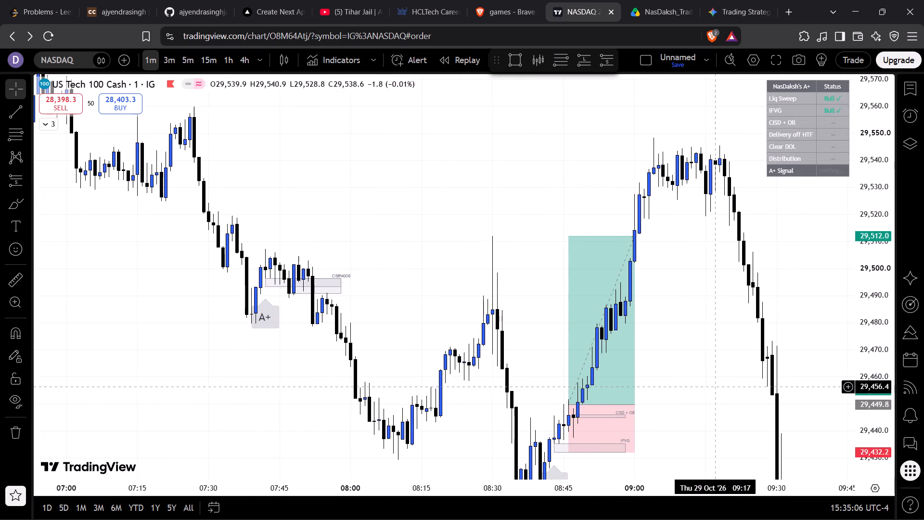
{"action": "left_click_drag", "start_coordinate": [483, 232], "coordinate": [614, 269]}
{"action": "scroll", "coordinate": [411, 364], "scroll_direction": "up", "scroll_amount": 2, "text": "ctrl"}
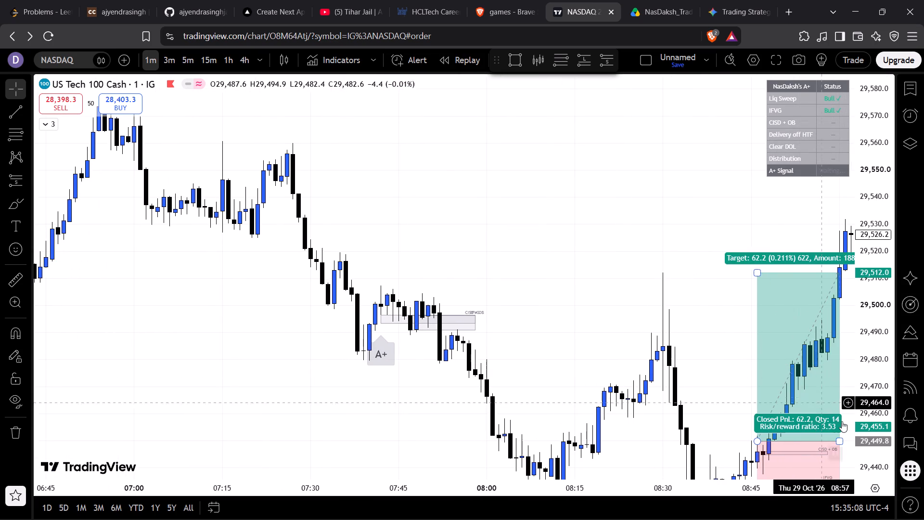
{"action": "left_click_drag", "start_coordinate": [857, 411], "coordinate": [828, 223]}
{"action": "scroll", "coordinate": [540, 277], "scroll_direction": "up", "scroll_amount": 1, "text": "ctrl"}
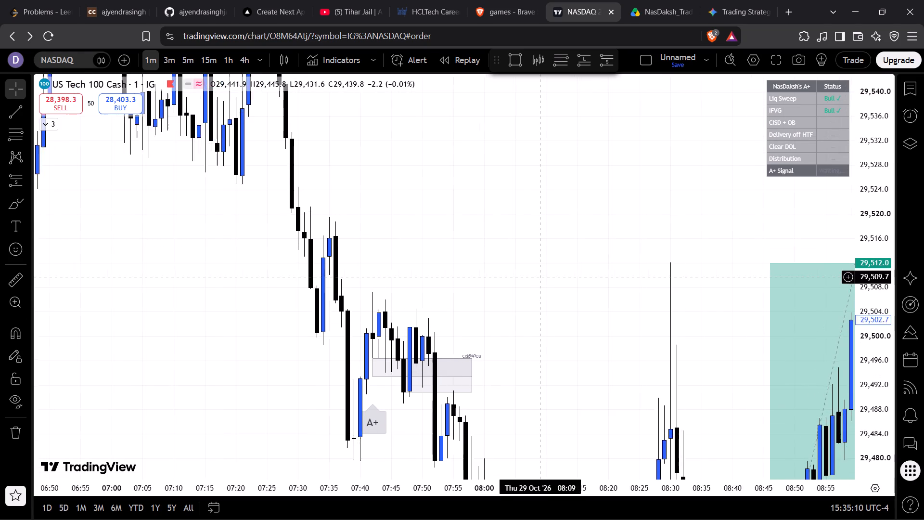
{"action": "scroll", "coordinate": [540, 277], "scroll_direction": "up", "scroll_amount": 1, "text": "ctrl"}
{"action": "left_click_drag", "start_coordinate": [498, 305], "coordinate": [537, 253]}
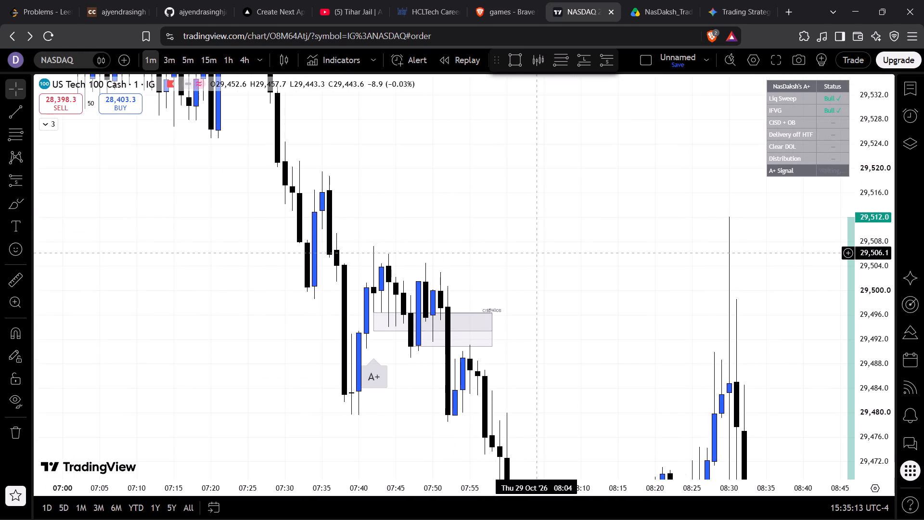
Place a short position at the 28 Oct A+ signal near 23:05, with its entry on the 23:08 candle at 29,385.4.
{"action": "left_click_drag", "start_coordinate": [442, 208], "coordinate": [629, 394]}
{"action": "left_click_drag", "start_coordinate": [858, 134], "coordinate": [863, 246]}
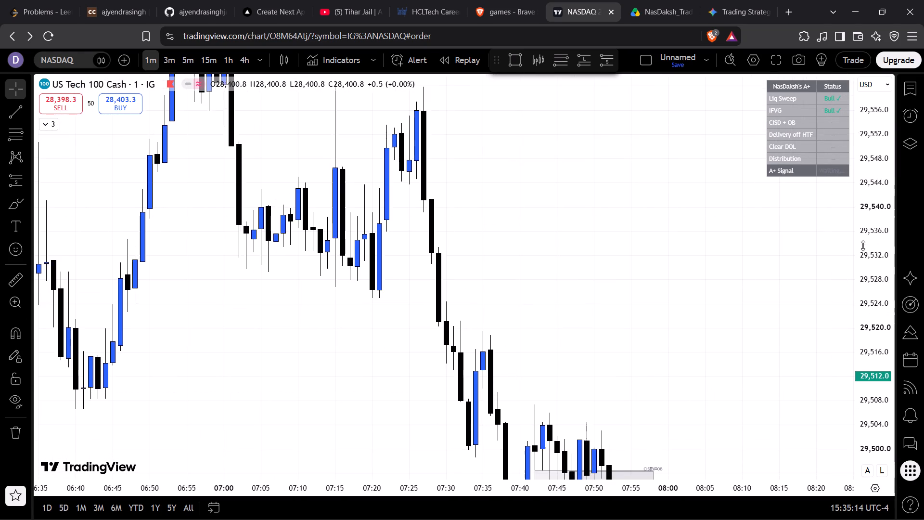
{"action": "left_click_drag", "start_coordinate": [863, 246], "coordinate": [858, 360]}
{"action": "scroll", "coordinate": [756, 341], "scroll_direction": "down", "scroll_amount": 6}
{"action": "left_click_drag", "start_coordinate": [675, 255], "coordinate": [751, 138]}
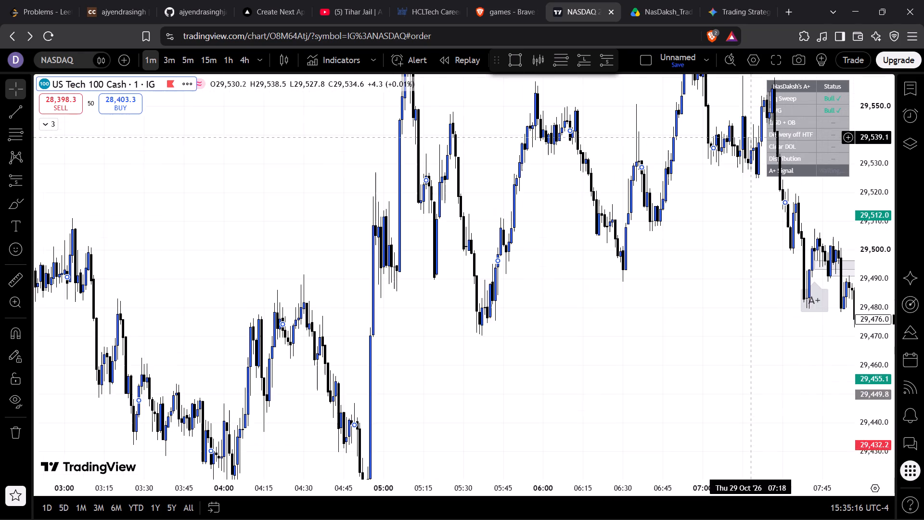
{"action": "left_click_drag", "start_coordinate": [465, 368], "coordinate": [741, 202]}
{"action": "left_click_drag", "start_coordinate": [459, 129], "coordinate": [633, 389]}
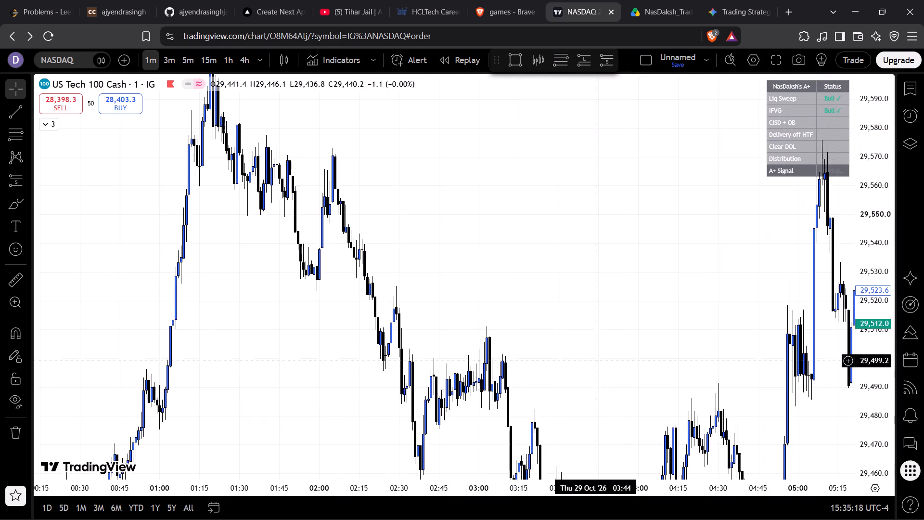
{"action": "left_click_drag", "start_coordinate": [424, 233], "coordinate": [657, 40]}
{"action": "left_click_drag", "start_coordinate": [399, 308], "coordinate": [619, 103]}
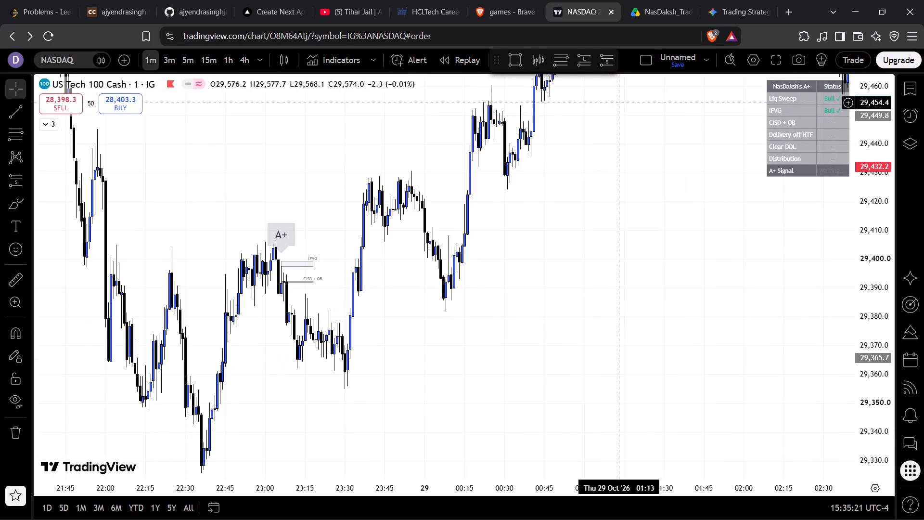
{"action": "left_click_drag", "start_coordinate": [278, 335], "coordinate": [384, 277]}
{"action": "scroll", "coordinate": [383, 308], "scroll_direction": "up", "scroll_amount": 4, "text": "ctrl"}
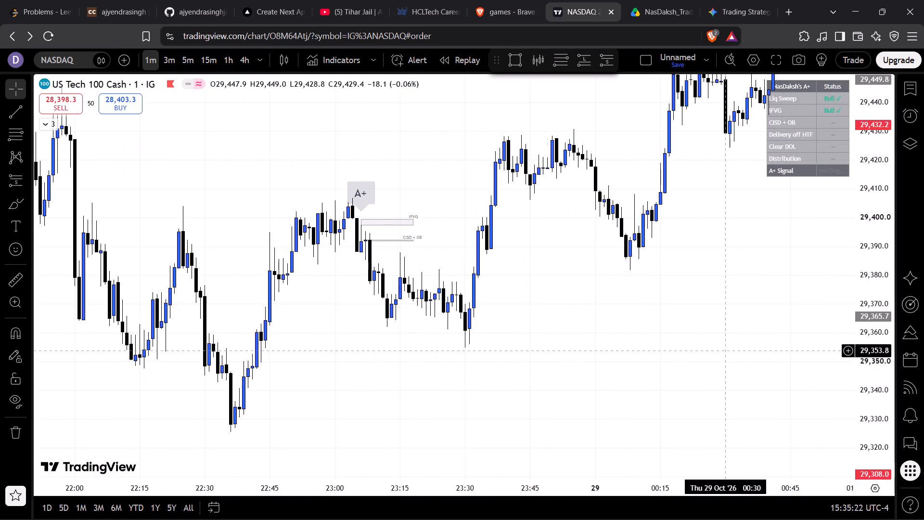
{"action": "left_click_drag", "start_coordinate": [892, 426], "coordinate": [885, 230]}
{"action": "scroll", "coordinate": [462, 248], "scroll_direction": "up", "scroll_amount": 2, "text": "ctrl"}
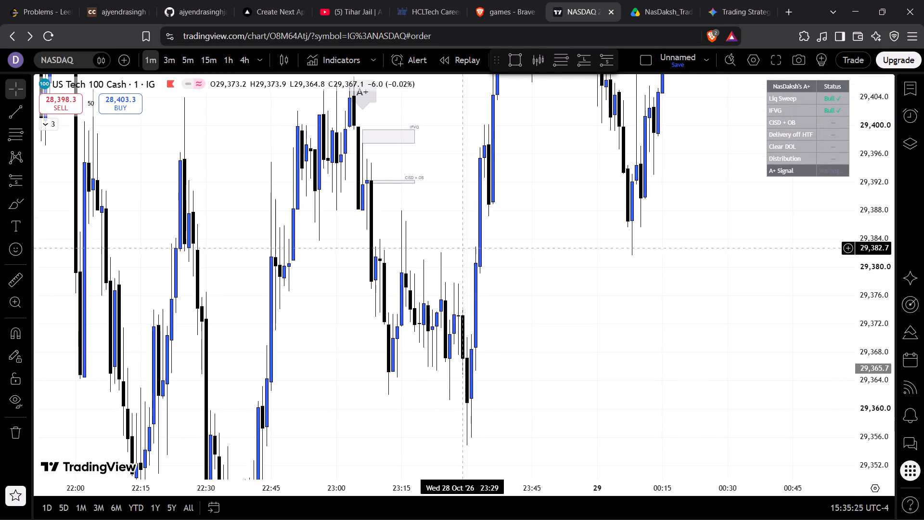
{"action": "scroll", "coordinate": [462, 248], "scroll_direction": "up", "scroll_amount": 3, "text": "ctrl"}
{"action": "left_click_drag", "start_coordinate": [436, 149], "coordinate": [522, 262]}
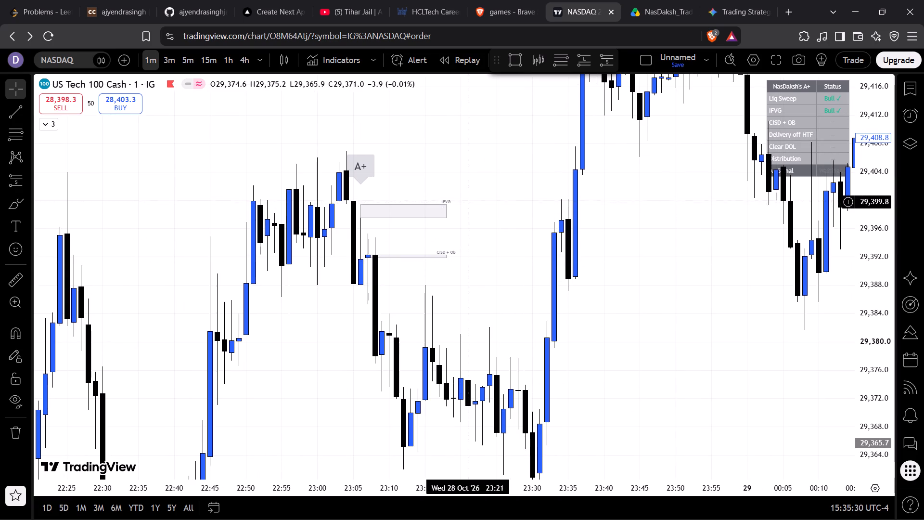
{"action": "left_click_drag", "start_coordinate": [430, 245], "coordinate": [507, 242]}
{"action": "left_click_drag", "start_coordinate": [540, 226], "coordinate": [546, 231]}
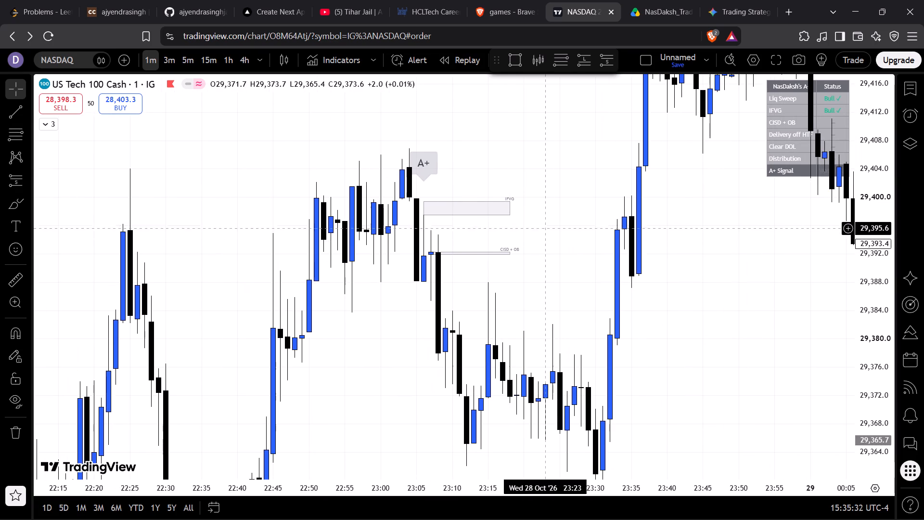
{"action": "left_click_drag", "start_coordinate": [546, 231], "coordinate": [549, 232]}
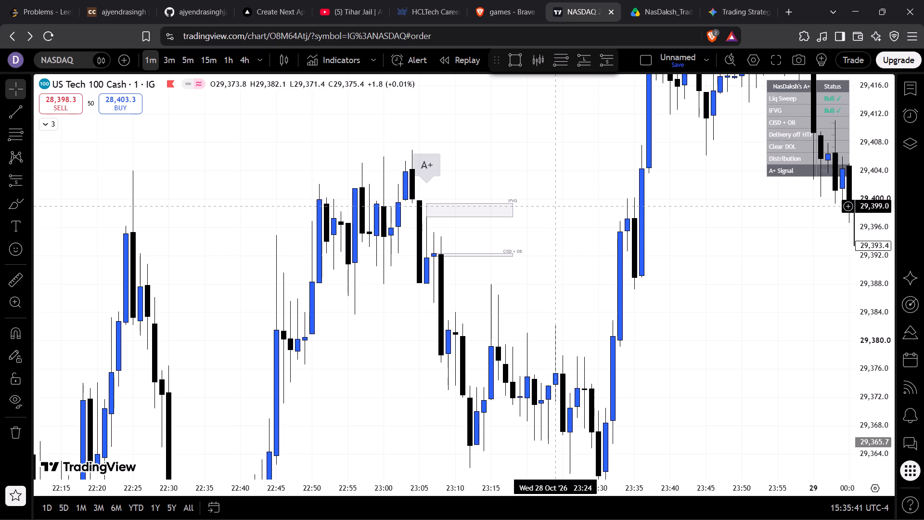
{"action": "left_click_drag", "start_coordinate": [551, 228], "coordinate": [537, 226]}
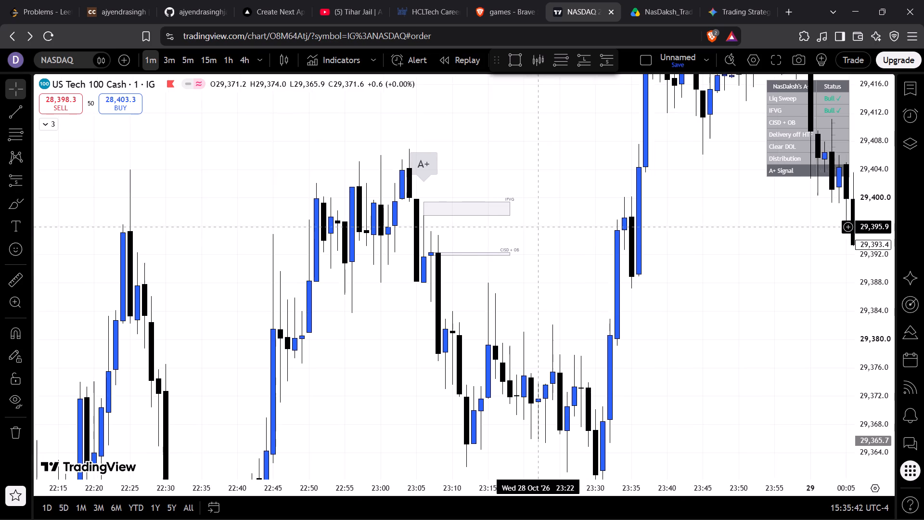
{"action": "left_click_drag", "start_coordinate": [537, 226], "coordinate": [531, 225]}
{"action": "left_click", "coordinate": [522, 232]}
{"action": "left_click_drag", "start_coordinate": [522, 232], "coordinate": [423, 228]}
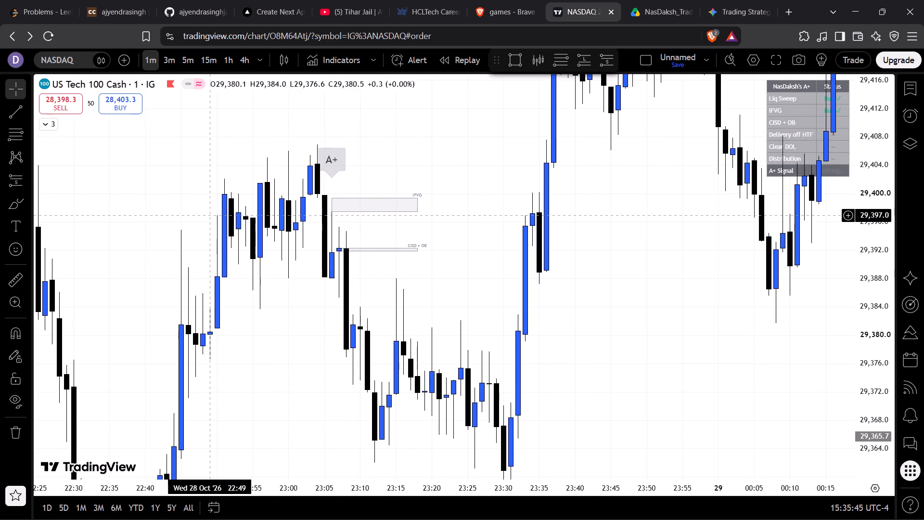
{"action": "left_click", "coordinate": [26, 182]}
{"action": "left_click", "coordinate": [65, 220]}
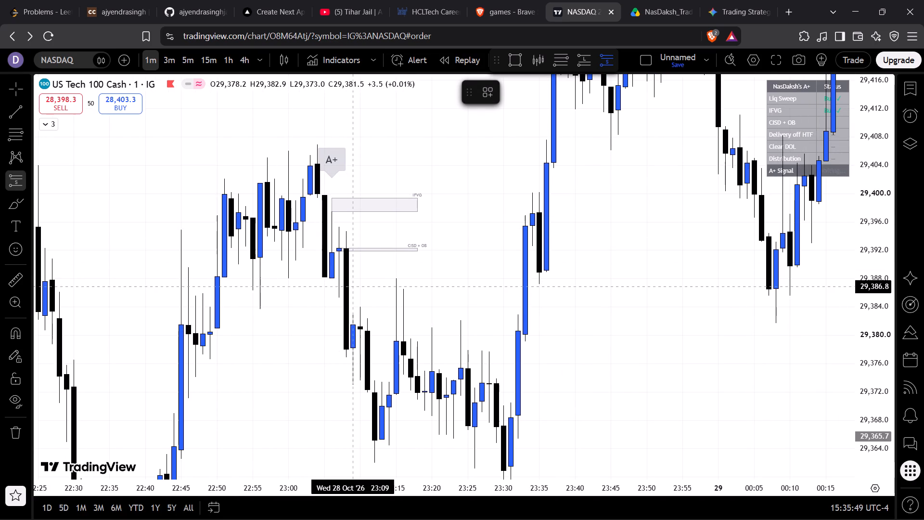
{"action": "left_click", "coordinate": [349, 297]}
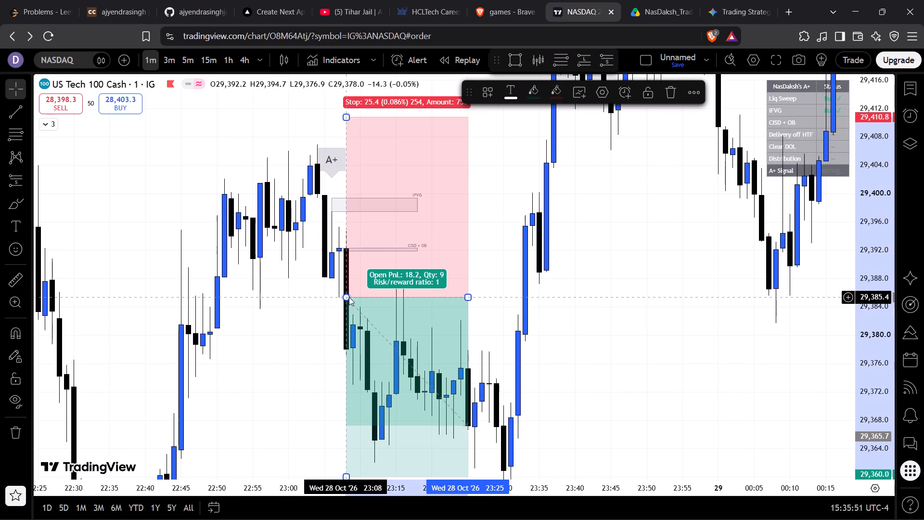
Lower the 23:08 short position's stop to 29,399.4, at the upper edge of the IFVG zone.
{"action": "right_click", "coordinate": [511, 187]}
{"action": "left_click", "coordinate": [506, 164]}
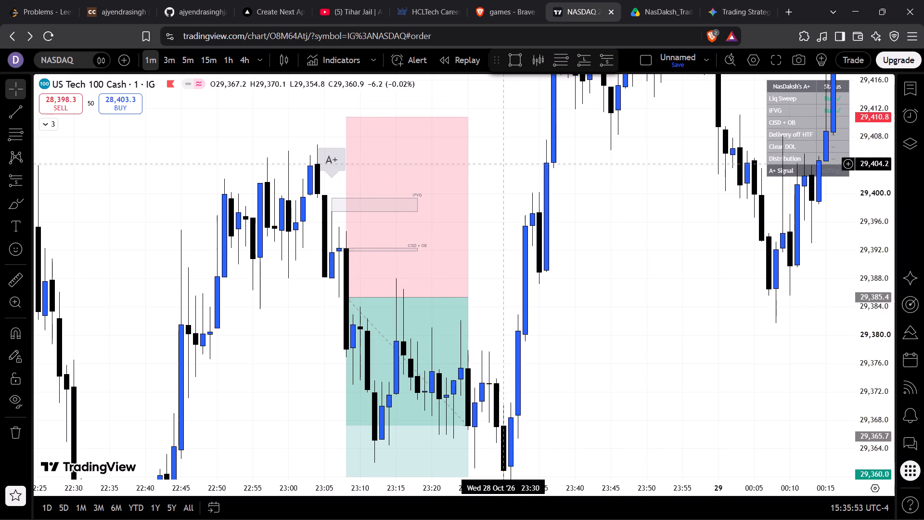
{"action": "left_click_drag", "start_coordinate": [346, 121], "coordinate": [407, 199]}
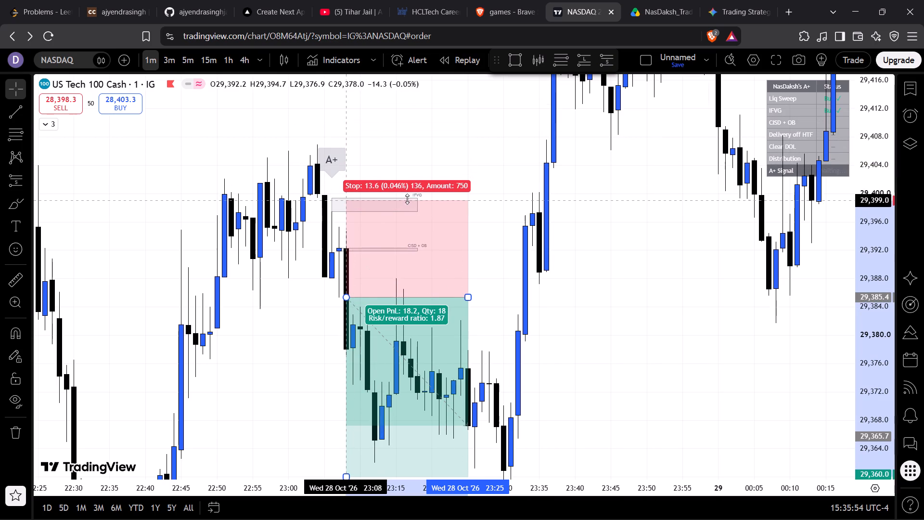
{"action": "left_click_drag", "start_coordinate": [407, 199], "coordinate": [409, 197]}
Bring the 23:08 short position's target closer to the entry, about 14.3 points below it, for a risk/reward ratio of about 1.02.
{"action": "left_click_drag", "start_coordinate": [552, 210], "coordinate": [516, 112]}
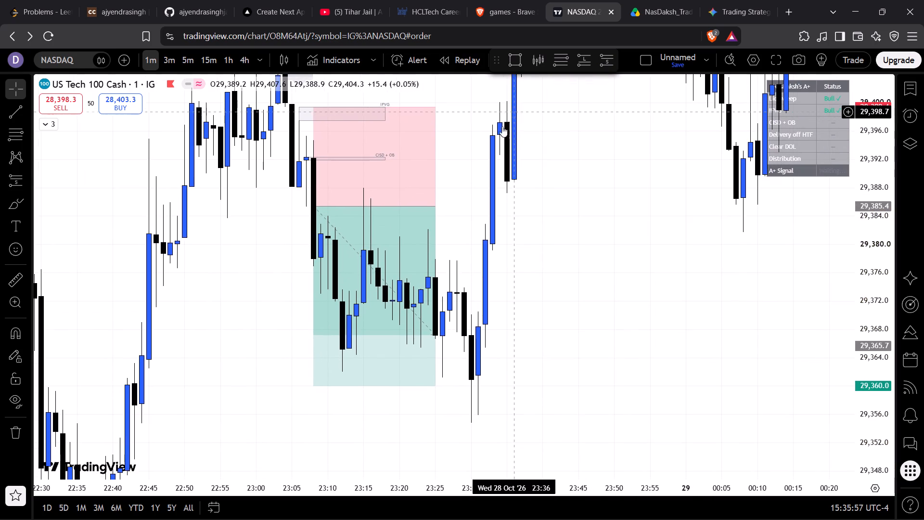
{"action": "left_click_drag", "start_coordinate": [308, 410], "coordinate": [319, 384]}
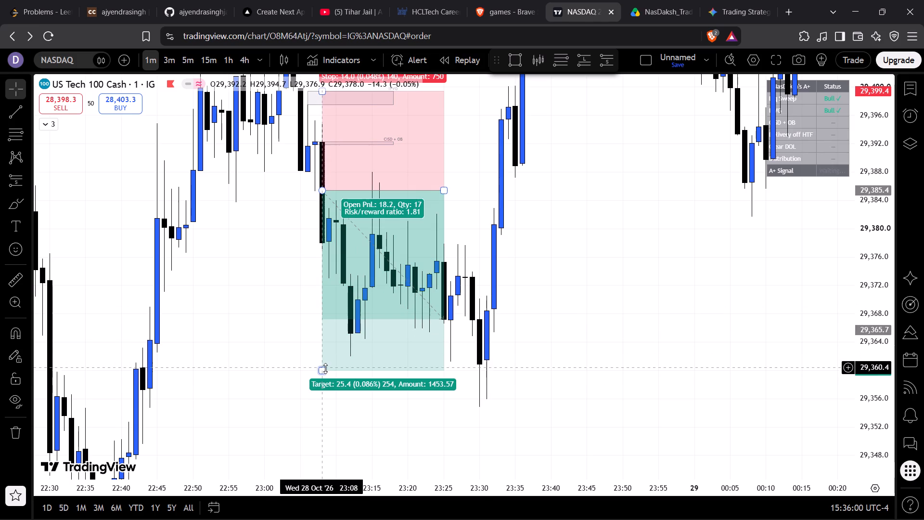
{"action": "left_click_drag", "start_coordinate": [324, 370], "coordinate": [295, 295]}
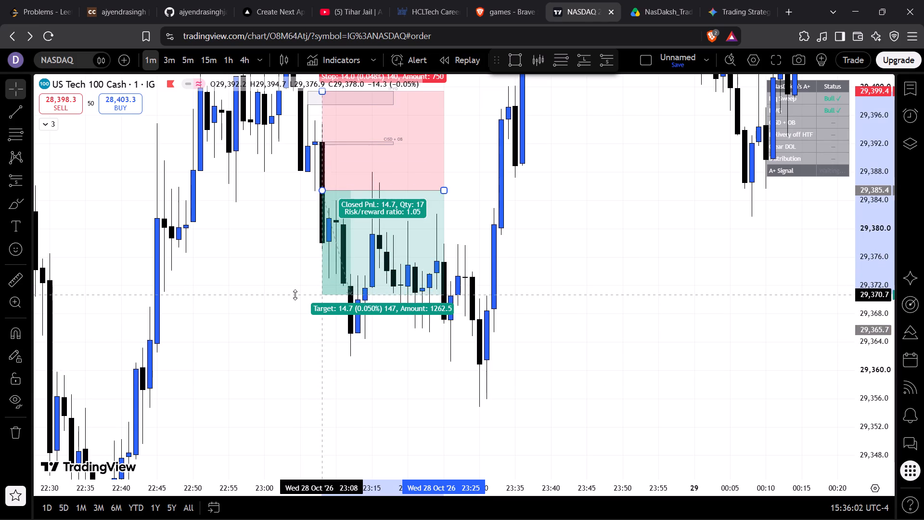
{"action": "left_click_drag", "start_coordinate": [295, 295], "coordinate": [303, 291]}
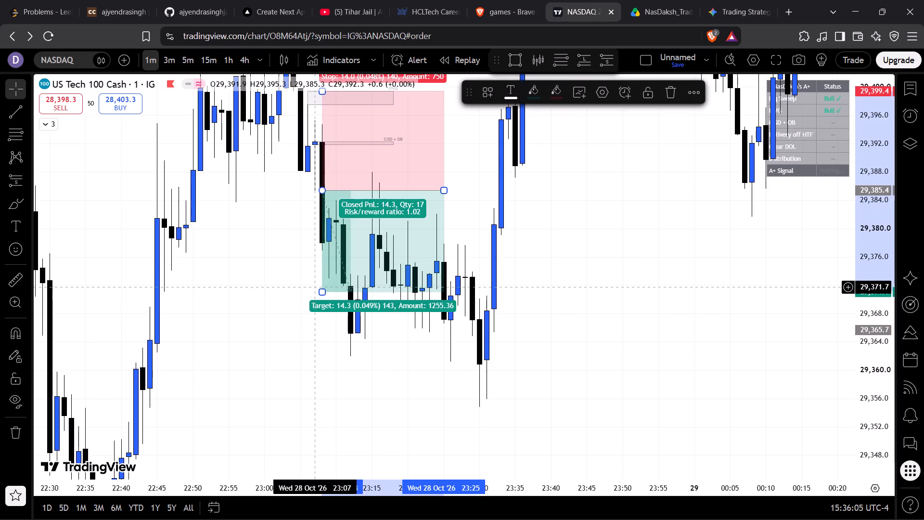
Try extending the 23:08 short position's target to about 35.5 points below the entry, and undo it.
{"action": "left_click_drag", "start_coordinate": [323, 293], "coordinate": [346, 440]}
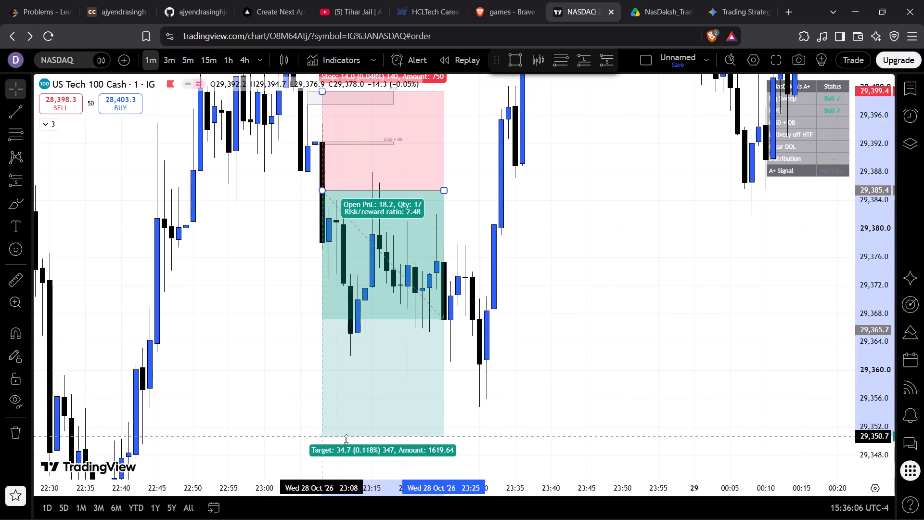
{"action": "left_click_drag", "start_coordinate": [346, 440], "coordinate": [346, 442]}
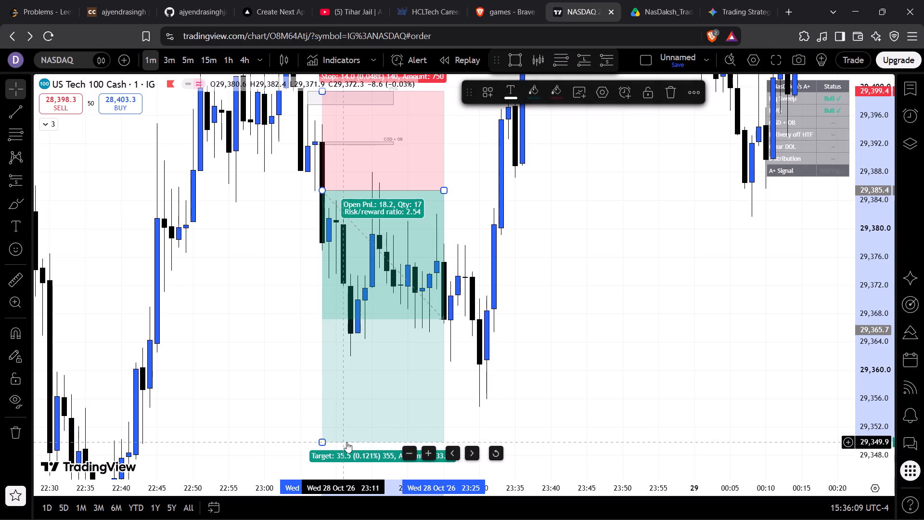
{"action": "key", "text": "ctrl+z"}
Shorten the 23:08 short position in time so that it ends at about 23:12.
{"action": "left_click_drag", "start_coordinate": [442, 190], "coordinate": [353, 211]}
Examine the 28 Oct price action before the 23:05 A+ signal, going back to about 16:00.
{"action": "left_click_drag", "start_coordinate": [442, 164], "coordinate": [496, 294]}
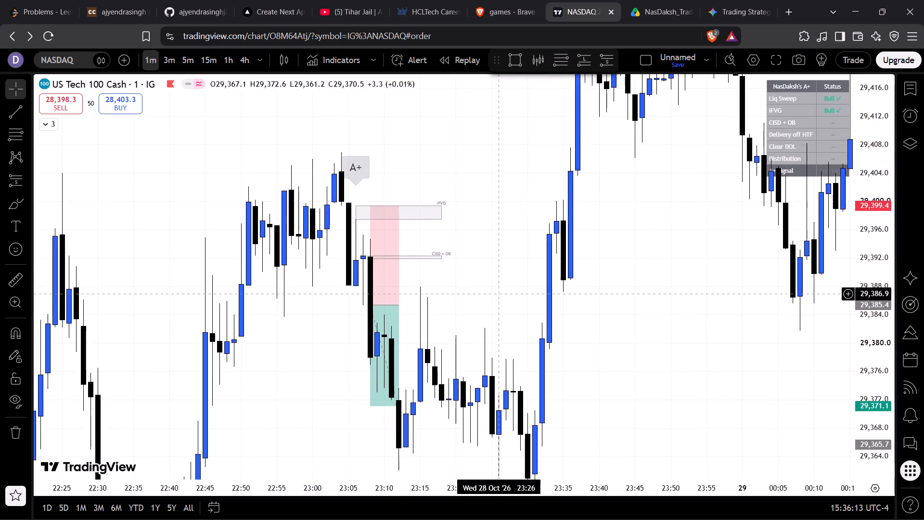
{"action": "scroll", "coordinate": [496, 294], "scroll_direction": "down", "scroll_amount": 5}
{"action": "left_click_drag", "start_coordinate": [527, 236], "coordinate": [582, 320]}
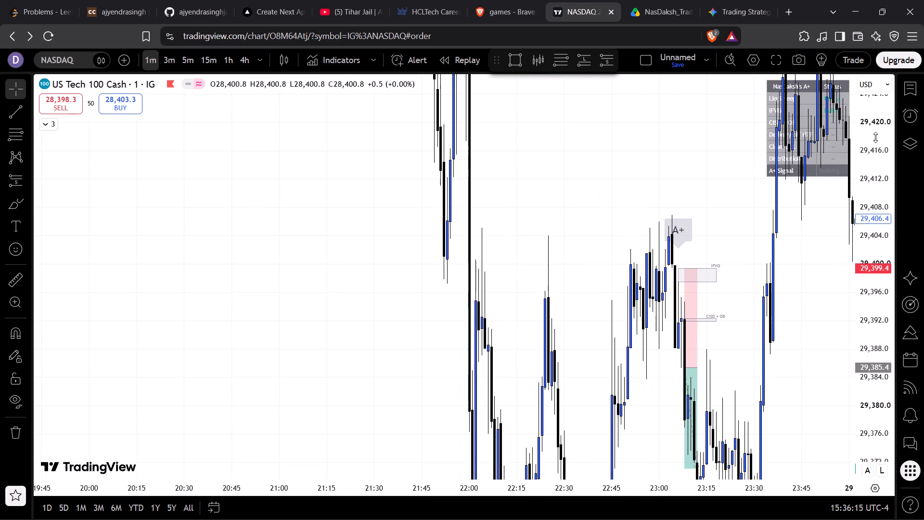
{"action": "left_click_drag", "start_coordinate": [875, 137], "coordinate": [892, 427]}
{"action": "left_click_drag", "start_coordinate": [682, 141], "coordinate": [792, 285]}
{"action": "left_click_drag", "start_coordinate": [651, 197], "coordinate": [781, 366]}
{"action": "left_click_drag", "start_coordinate": [602, 124], "coordinate": [782, 221]}
{"action": "left_click_drag", "start_coordinate": [497, 278], "coordinate": [700, 127]}
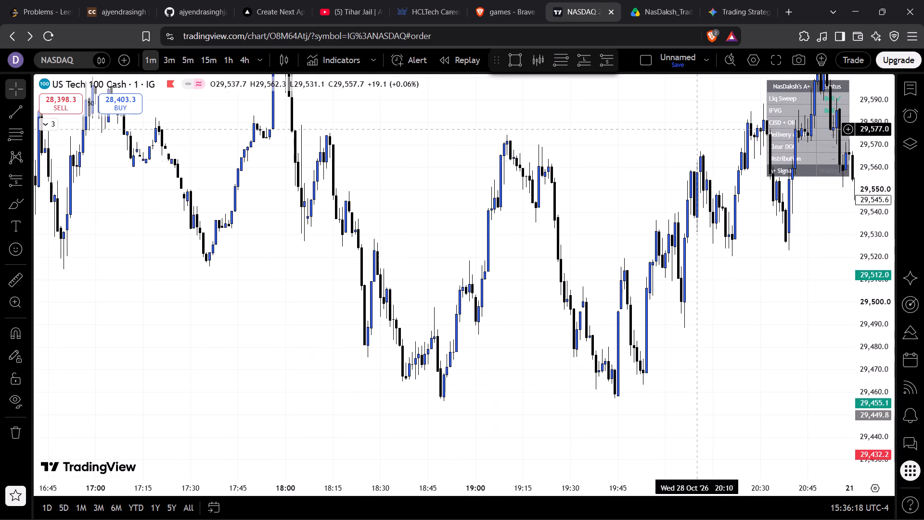
{"action": "left_click_drag", "start_coordinate": [866, 169], "coordinate": [873, 320]}
{"action": "left_click_drag", "start_coordinate": [562, 99], "coordinate": [742, 222]}
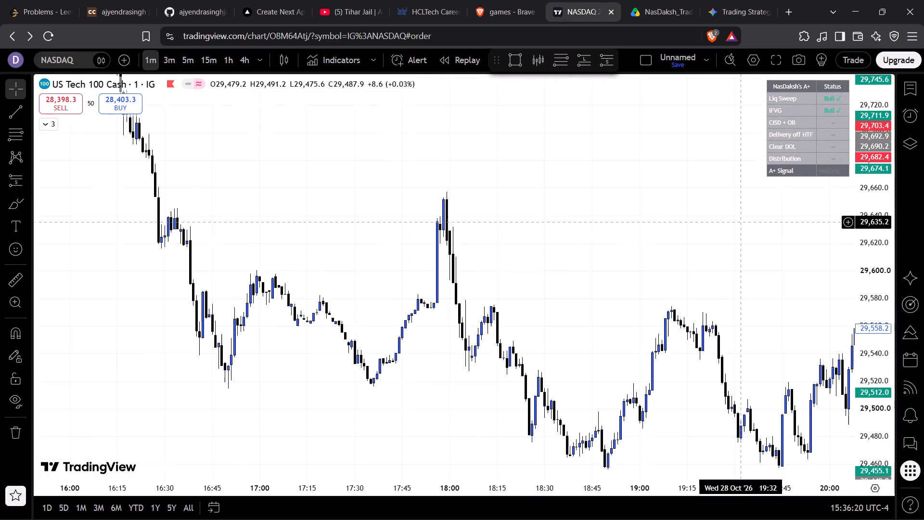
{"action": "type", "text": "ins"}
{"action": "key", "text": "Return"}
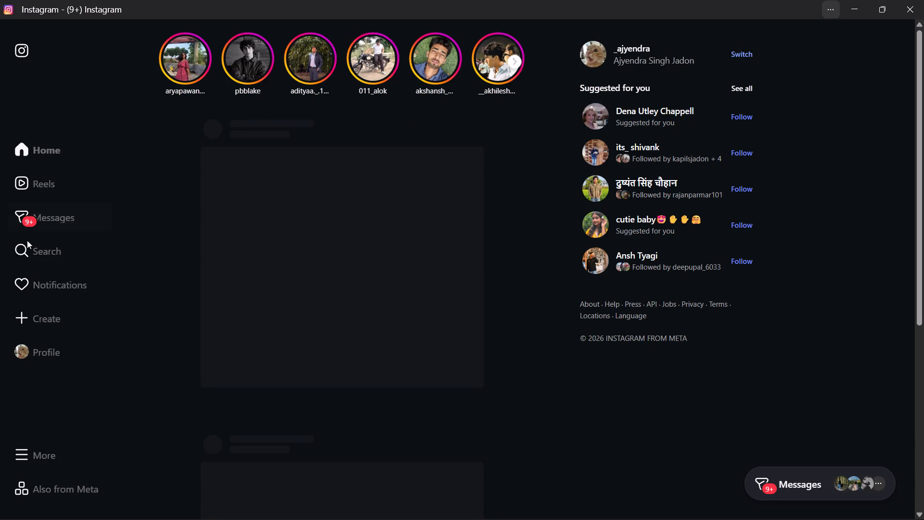
{"action": "left_click", "coordinate": [26, 253]}
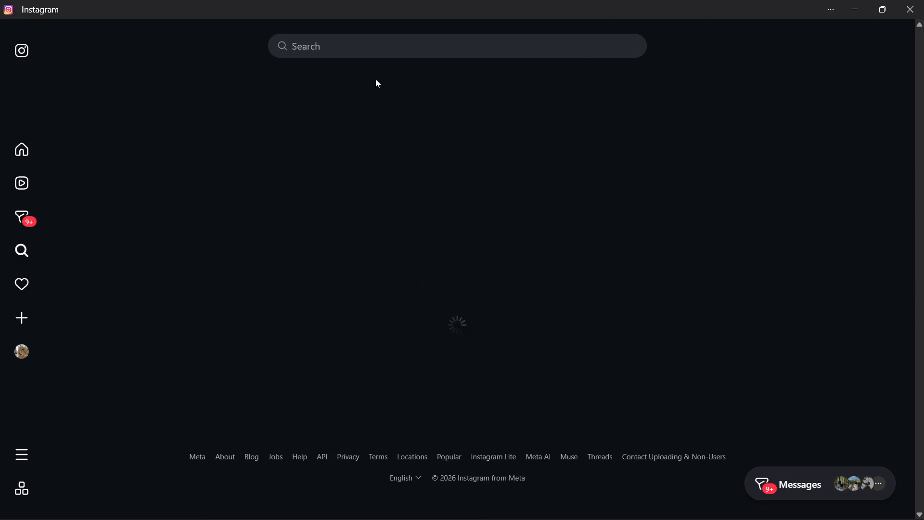
{"action": "left_click", "coordinate": [353, 45]}
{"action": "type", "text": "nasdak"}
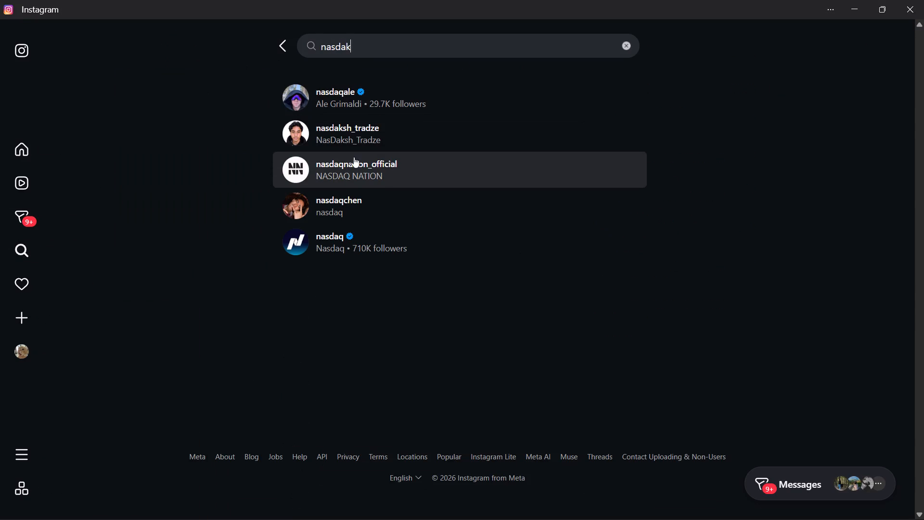
{"action": "left_click", "coordinate": [358, 137]}
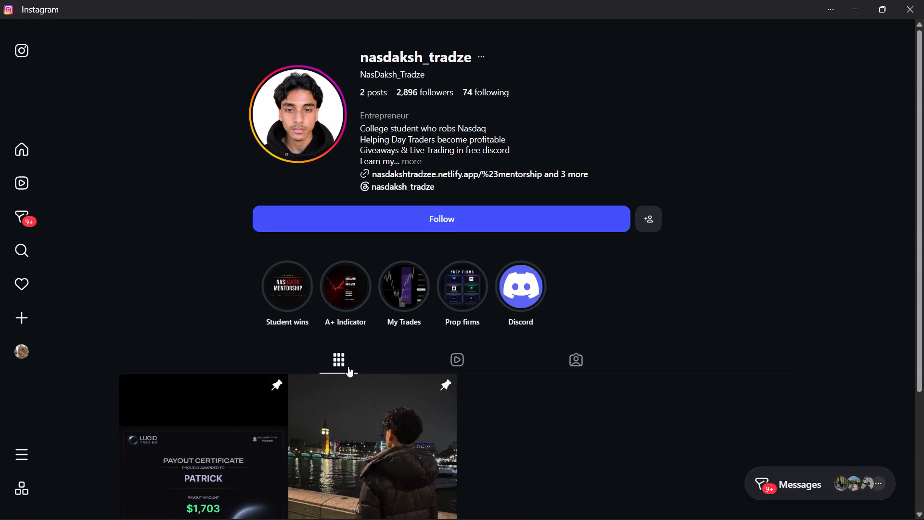
View the profile's reels and play the pinned "Can't take bro anywhere with me" reel with the A+ chart, closing it when done.
{"action": "scroll", "coordinate": [348, 366], "scroll_direction": "down", "scroll_amount": 1}
{"action": "left_click", "coordinate": [471, 291]}
{"action": "scroll", "coordinate": [427, 383], "scroll_direction": "down", "scroll_amount": 3}
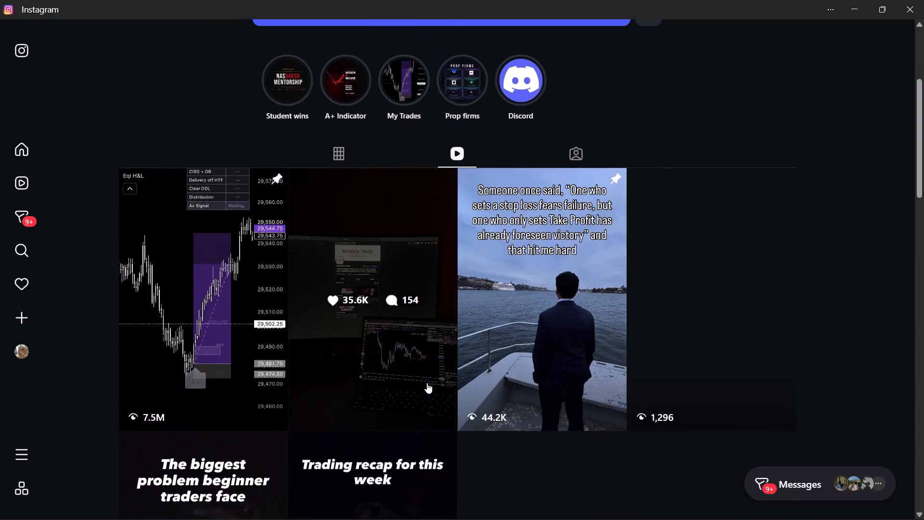
{"action": "left_click", "coordinate": [224, 320]}
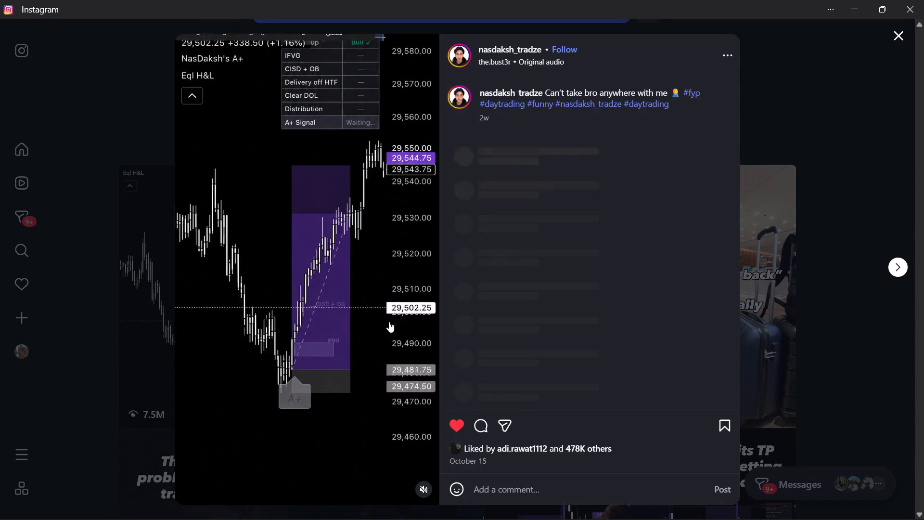
{"action": "left_click", "coordinate": [355, 325]}
{"action": "left_click", "coordinate": [355, 325]}
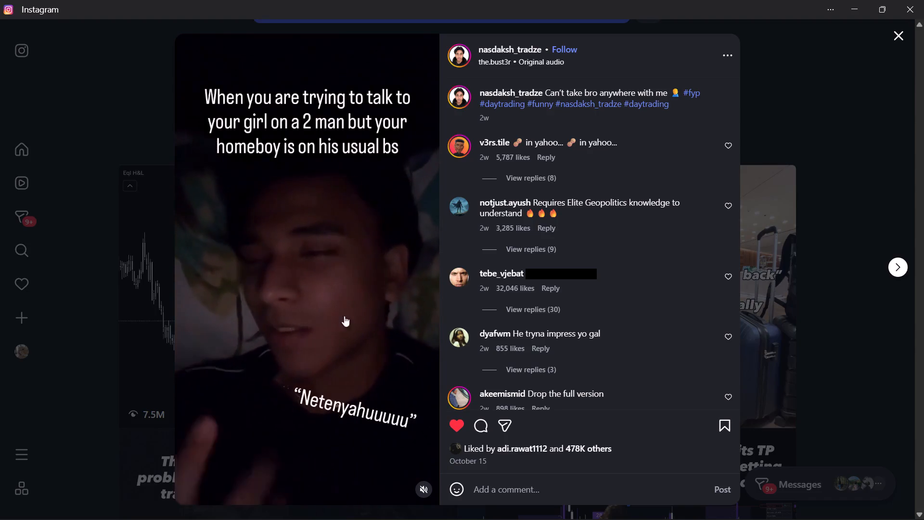
{"action": "left_click", "coordinate": [904, 39]}
Find the reel explaining a trade on a chart with retracement levels and watch it with sound.
{"action": "scroll", "coordinate": [582, 305], "scroll_direction": "down", "scroll_amount": 1}
{"action": "scroll", "coordinate": [503, 325], "scroll_direction": "down", "scroll_amount": 2}
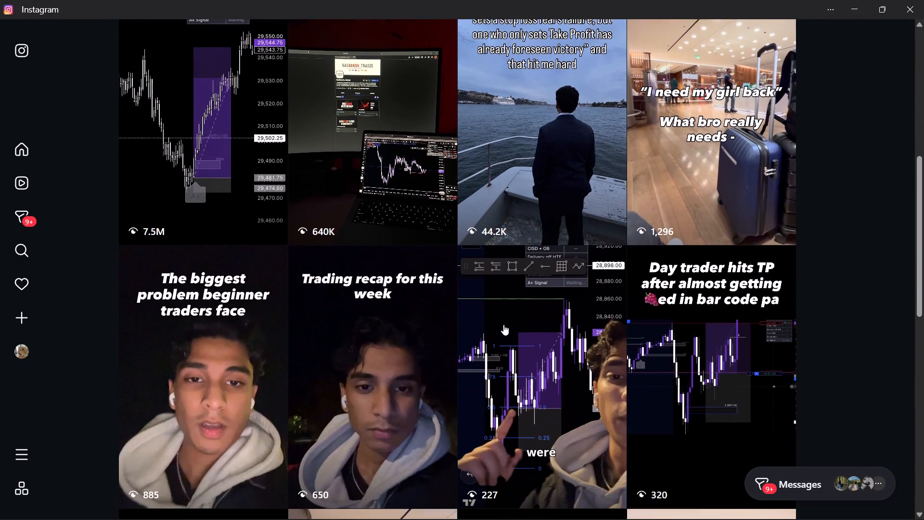
{"action": "scroll", "coordinate": [503, 325], "scroll_direction": "down", "scroll_amount": 3}
{"action": "left_click", "coordinate": [542, 237]}
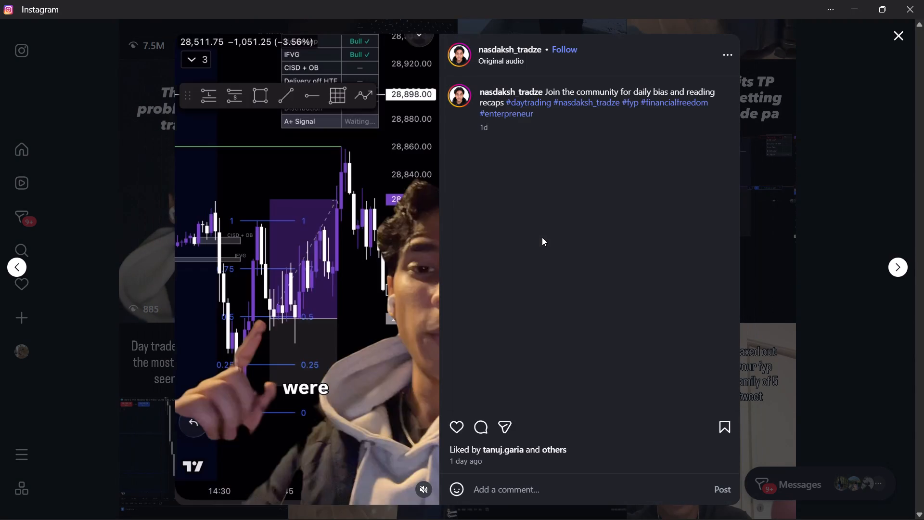
{"action": "left_click", "coordinate": [419, 491]}
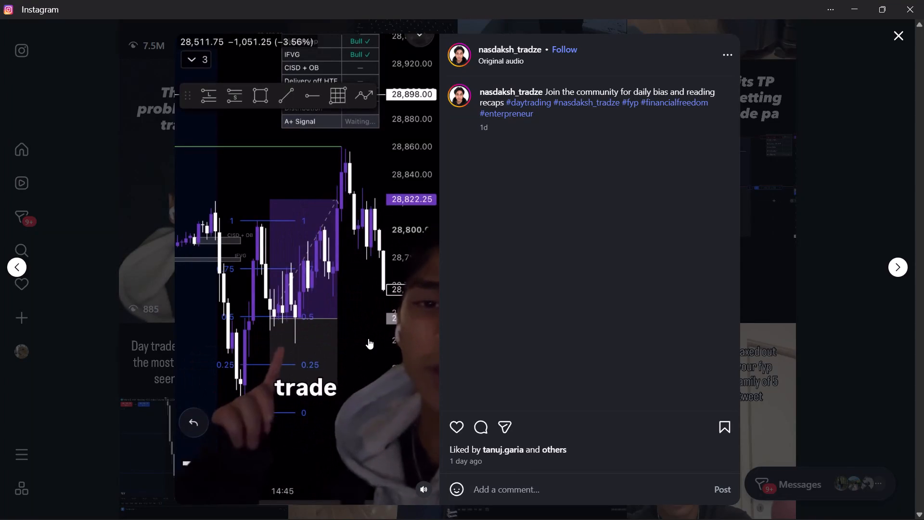
{"action": "left_click", "coordinate": [368, 338]}
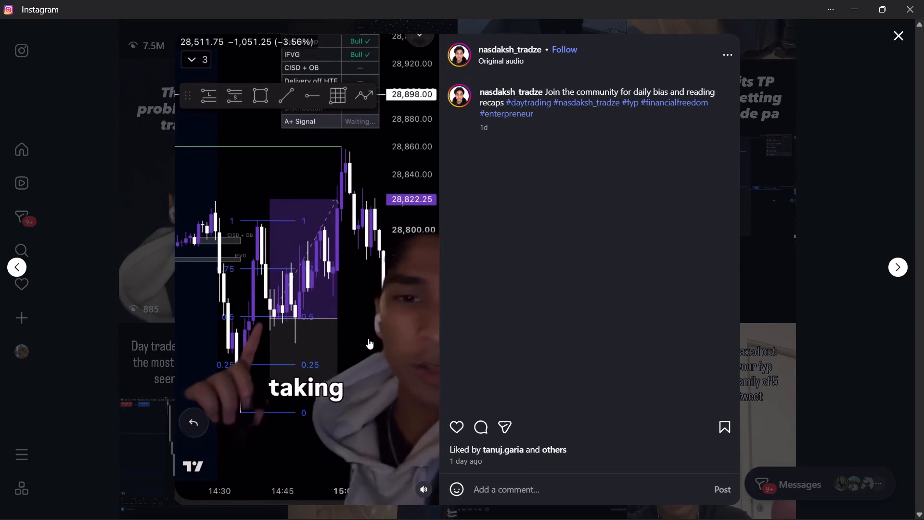
{"action": "left_click", "coordinate": [368, 338]}
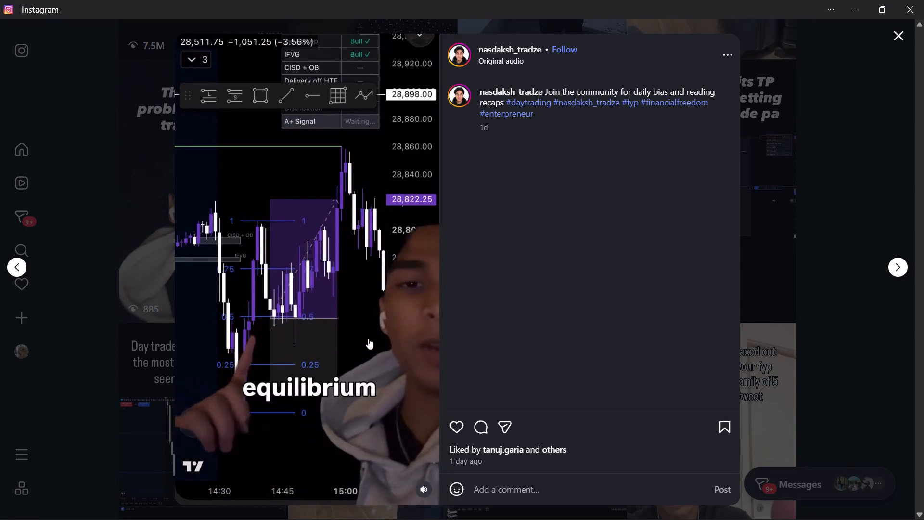
Watch the "Day trader hits TP" reel, move on to the following one and close the viewer.
{"action": "key", "text": "Right"}
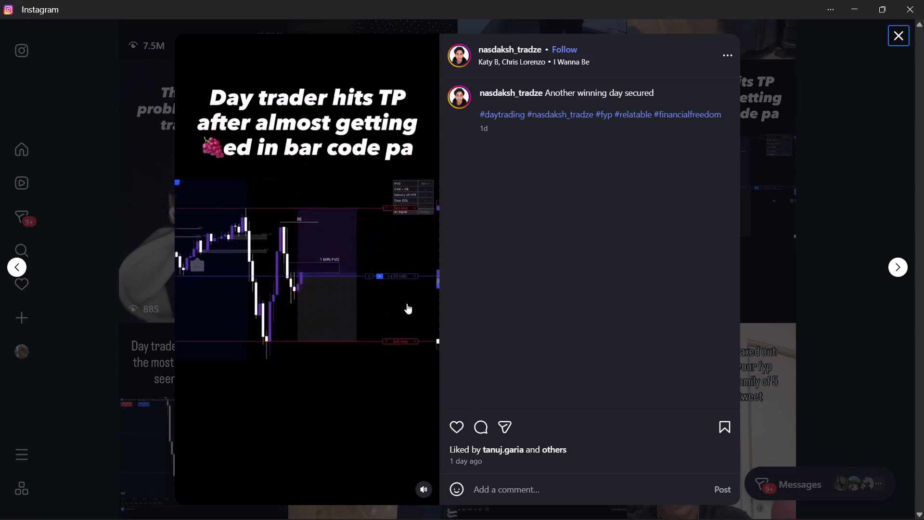
{"action": "left_click", "coordinate": [361, 312]}
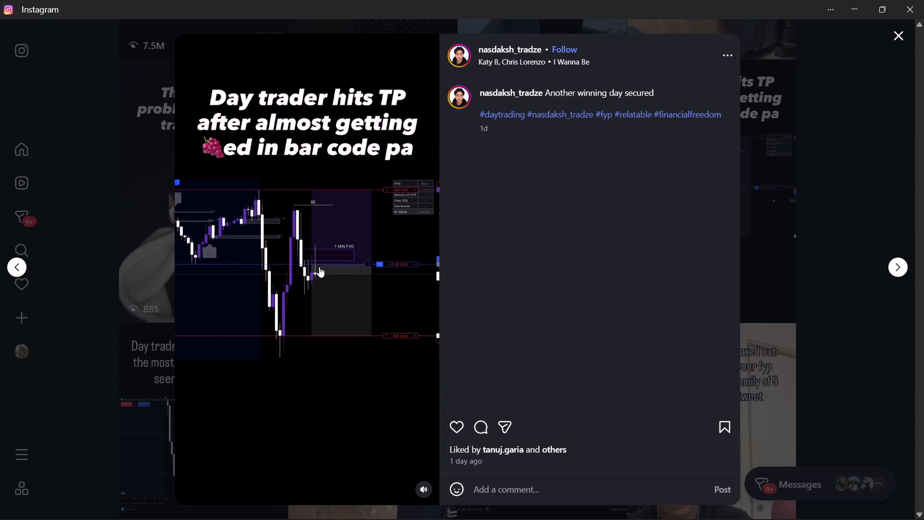
{"action": "key", "text": "Down"}
{"action": "key", "text": "Right"}
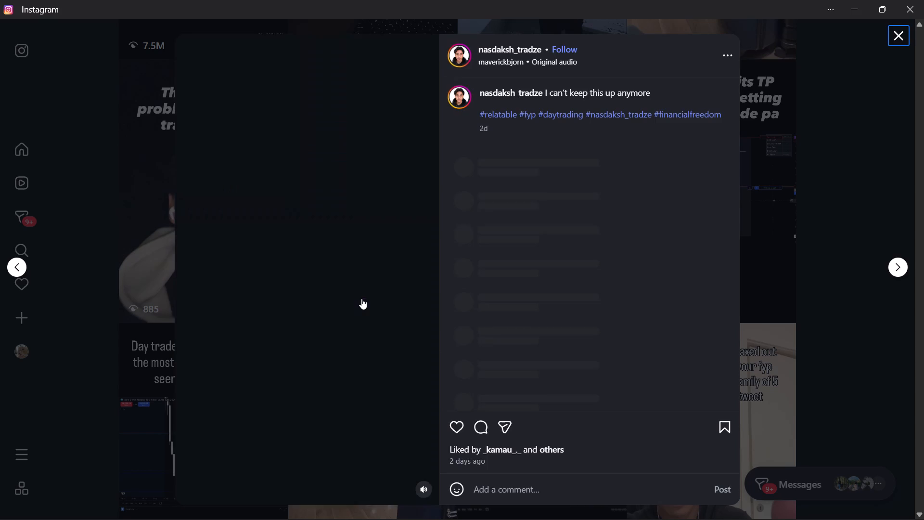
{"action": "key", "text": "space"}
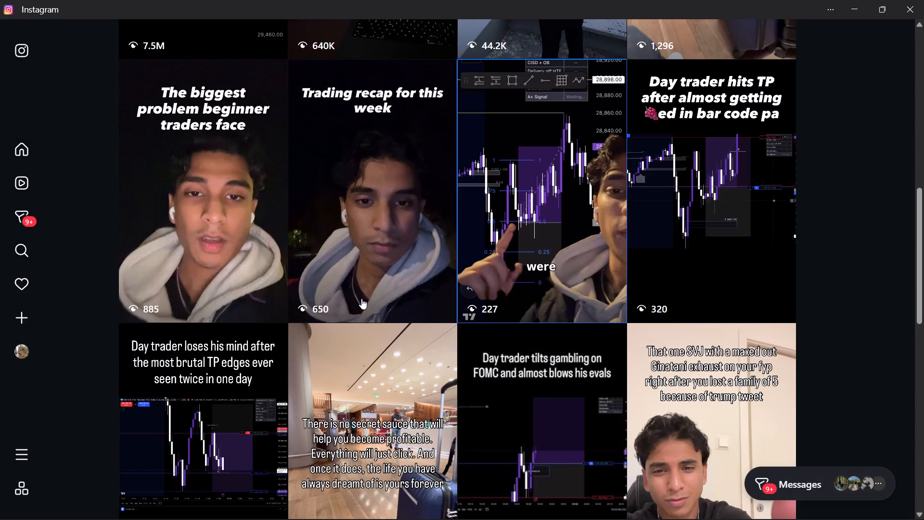
Find and watch the "Day trader loses his mind after 3rd break even then full Take Profit" reel.
{"action": "scroll", "coordinate": [481, 370], "scroll_direction": "down", "scroll_amount": 2}
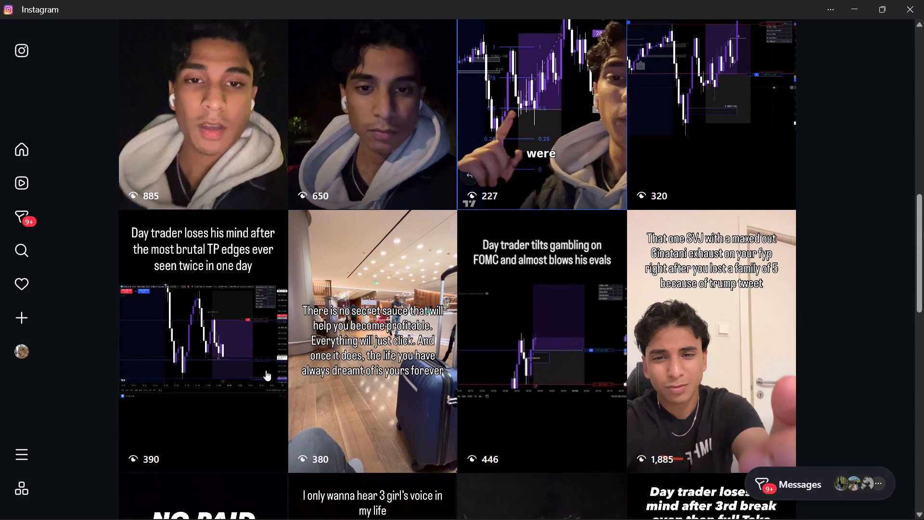
{"action": "scroll", "coordinate": [461, 386], "scroll_direction": "down", "scroll_amount": 2}
{"action": "scroll", "coordinate": [549, 308], "scroll_direction": "down", "scroll_amount": 2}
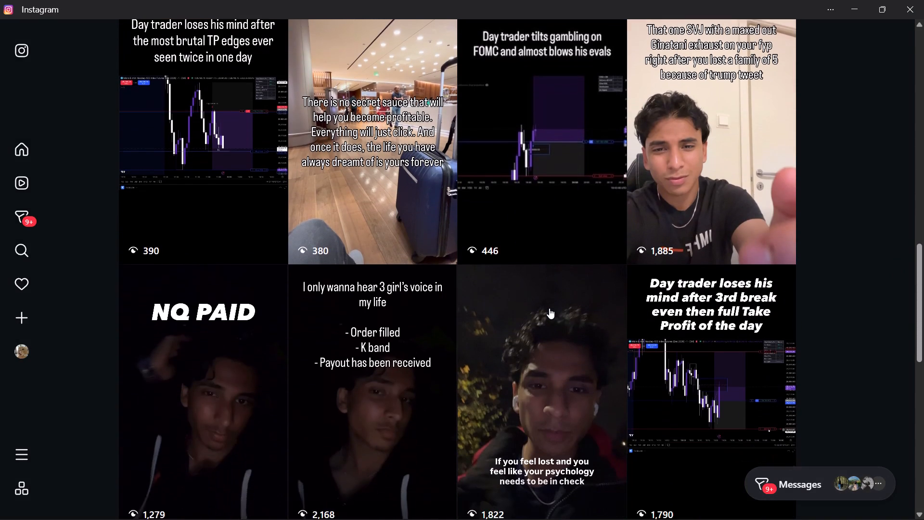
{"action": "scroll", "coordinate": [549, 308], "scroll_direction": "down", "scroll_amount": 2}
{"action": "left_click", "coordinate": [723, 251]}
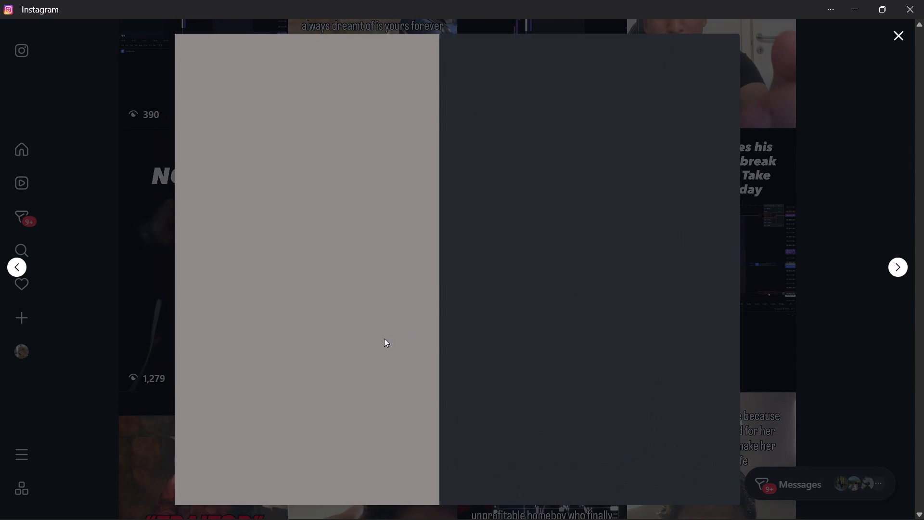
{"action": "left_click", "coordinate": [314, 263]}
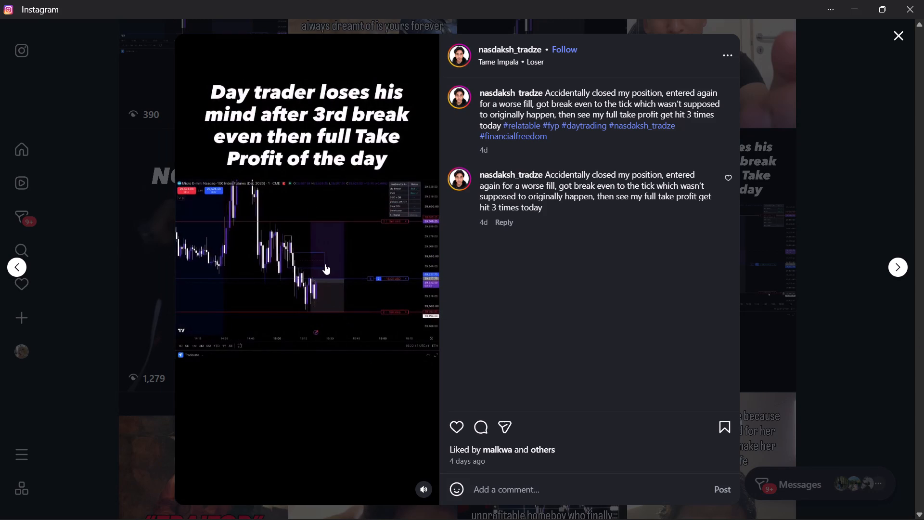
{"action": "left_click", "coordinate": [325, 264]}
{"action": "left_click", "coordinate": [325, 264]}
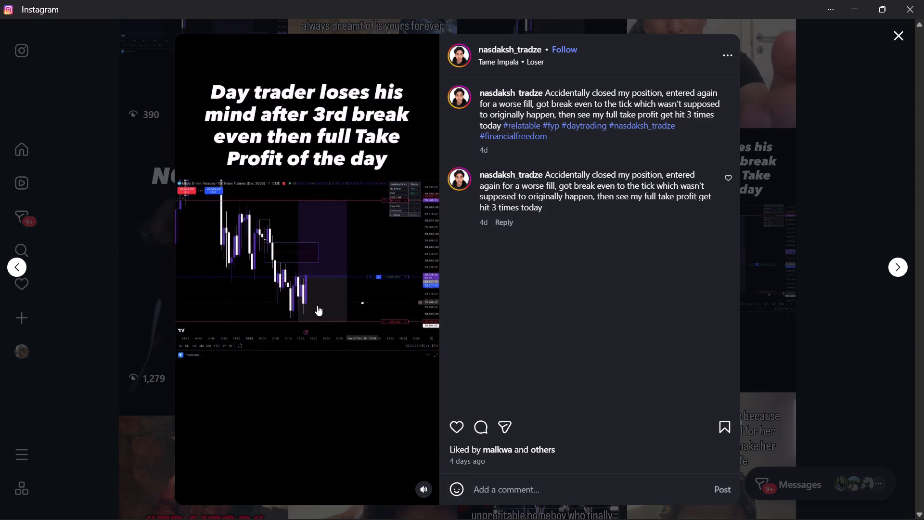
Watch the following "free sauce" reel with the replayed IFVG chart, with the sound muted.
{"action": "key", "text": "Right"}
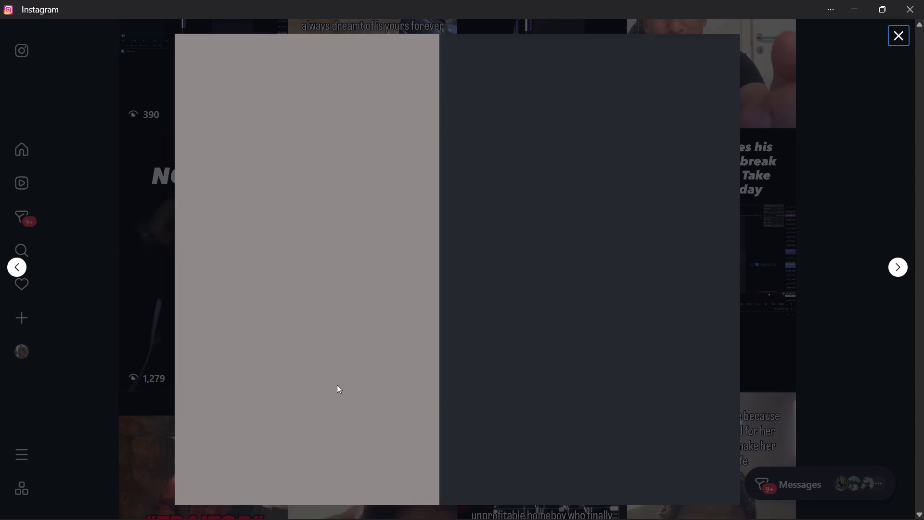
{"action": "left_click", "coordinate": [423, 489]}
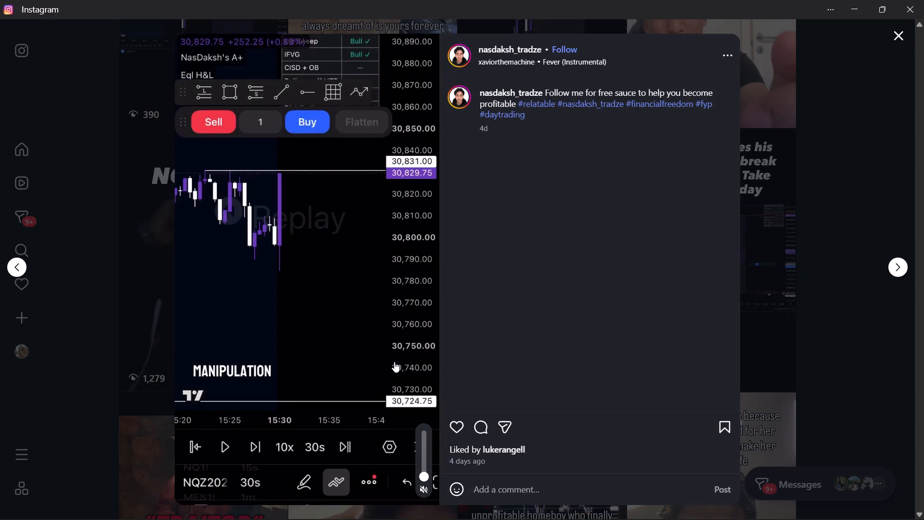
{"action": "left_click", "coordinate": [351, 283]}
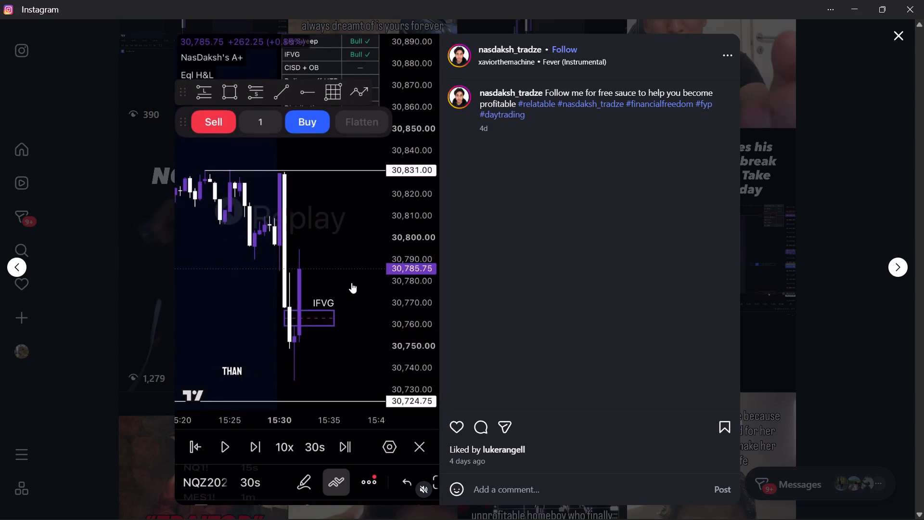
Browse through the older reels and return to the "Started trading a year ago" reel to view its trade chart.
{"action": "key", "text": "Right"}
{"action": "key", "text": "Right"}
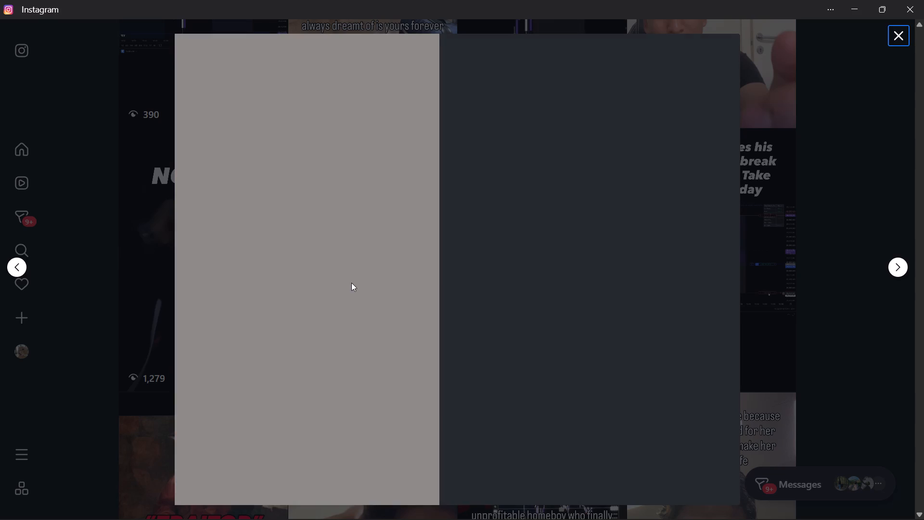
{"action": "key", "text": "Right"}
{"action": "key", "text": "Right"}
{"action": "key", "text": "Right"}
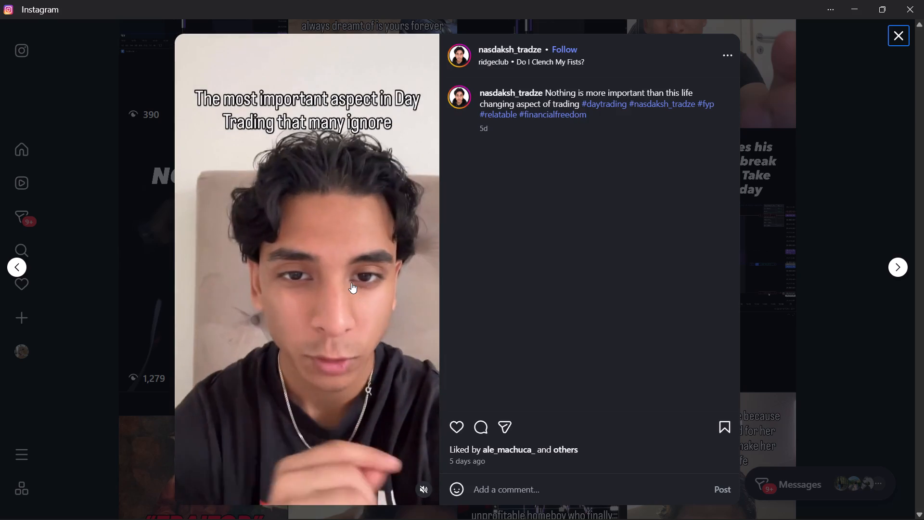
{"action": "key", "text": "Right"}
{"action": "key", "text": "Right"}
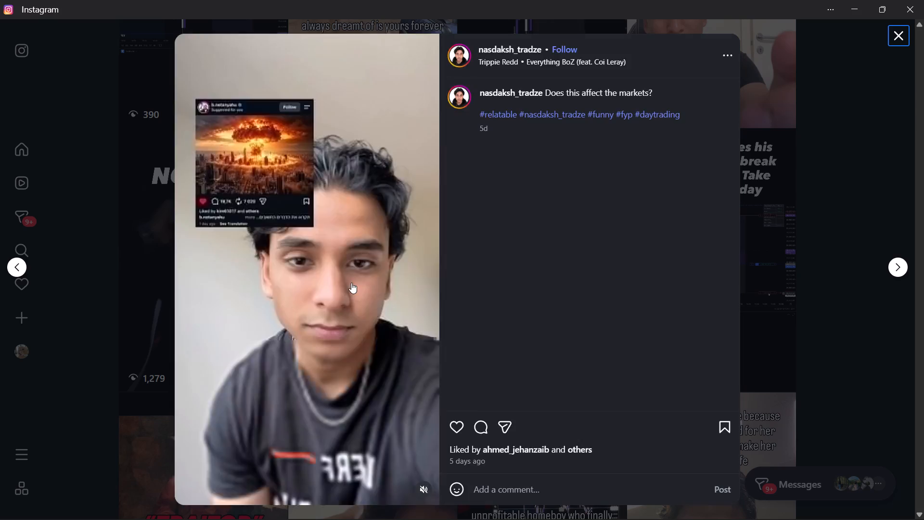
{"action": "key", "text": "Right"}
{"action": "key", "text": "Right"}
{"action": "key", "text": "Right"}
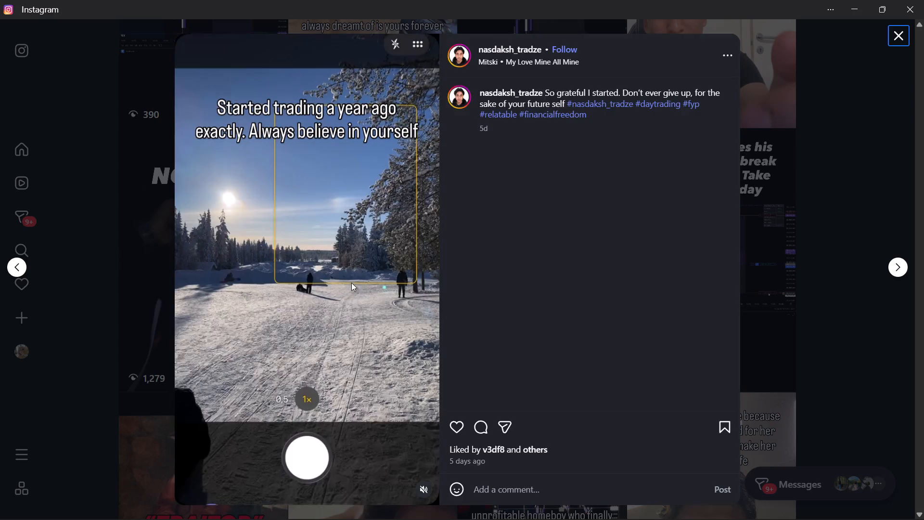
{"action": "key", "text": "Right"}
{"action": "key", "text": "Left"}
{"action": "key", "text": "Left"}
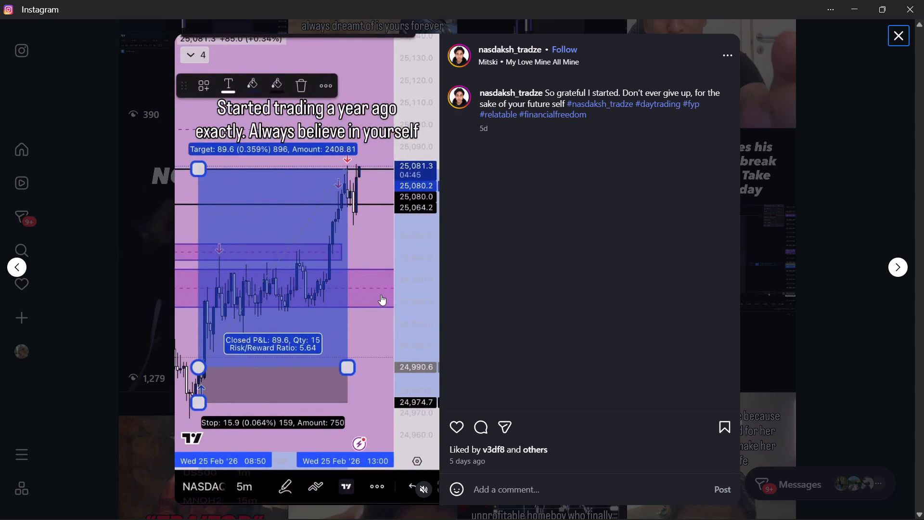
Study the trade chart in the "Started trading a year ago" reel, checking the previous reel and playing it through.
{"action": "left_click", "coordinate": [361, 350]}
{"action": "key", "text": "Left"}
{"action": "left_click", "coordinate": [361, 350]}
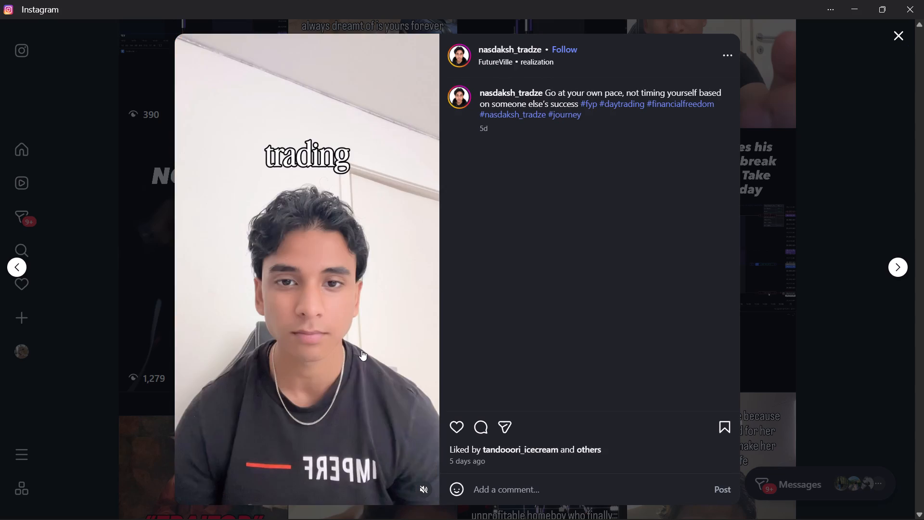
{"action": "key", "text": "Right"}
{"action": "left_click", "coordinate": [328, 302]}
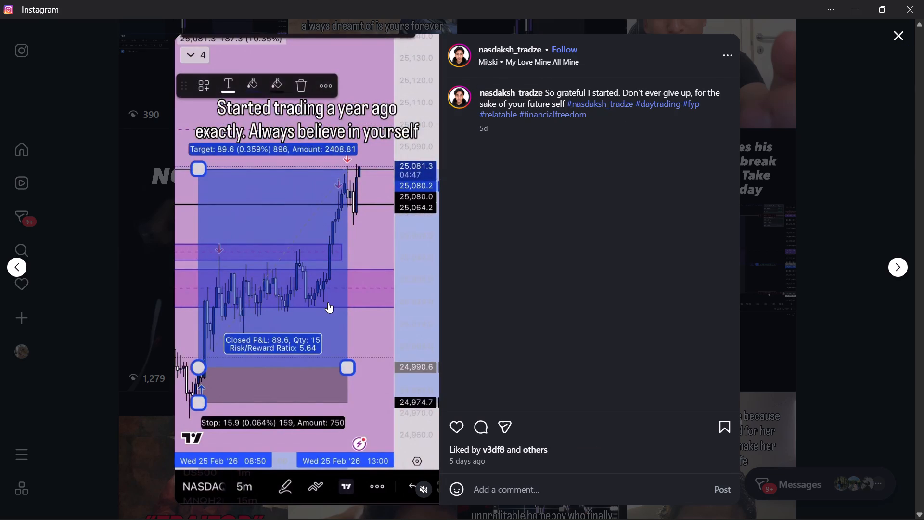
{"action": "left_click", "coordinate": [217, 383]}
{"action": "left_click", "coordinate": [270, 333]}
{"action": "left_click", "coordinate": [311, 299]}
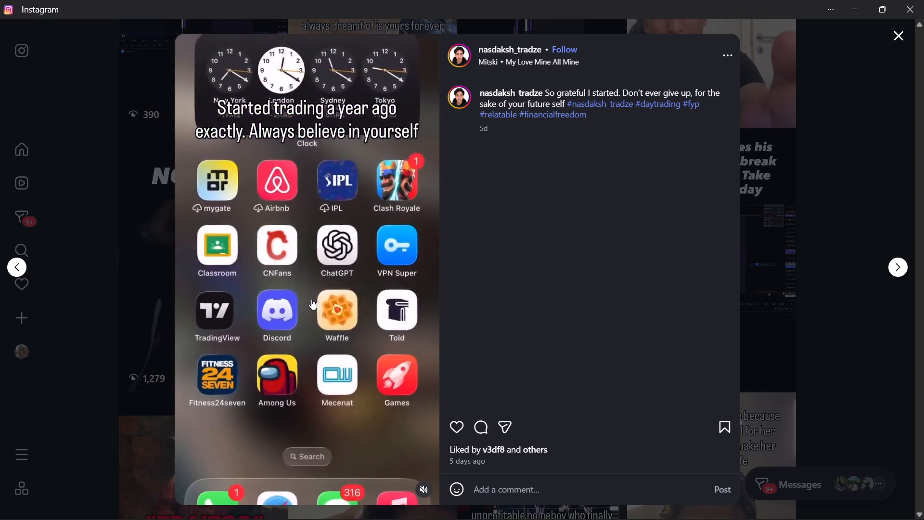
Browse through the older reels after it for more trade charts and close the viewer.
{"action": "key", "text": "Right"}
{"action": "key", "text": "Right"}
{"action": "key", "text": "Right"}
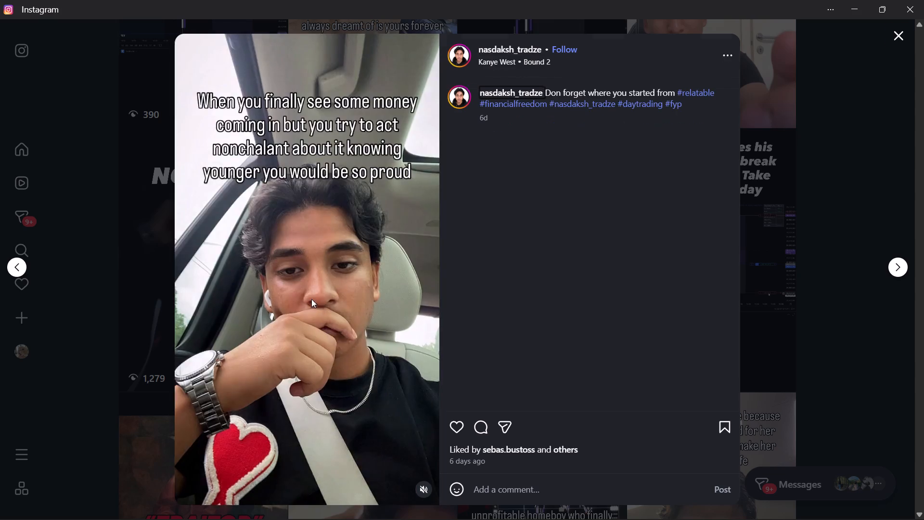
{"action": "key", "text": "Right"}
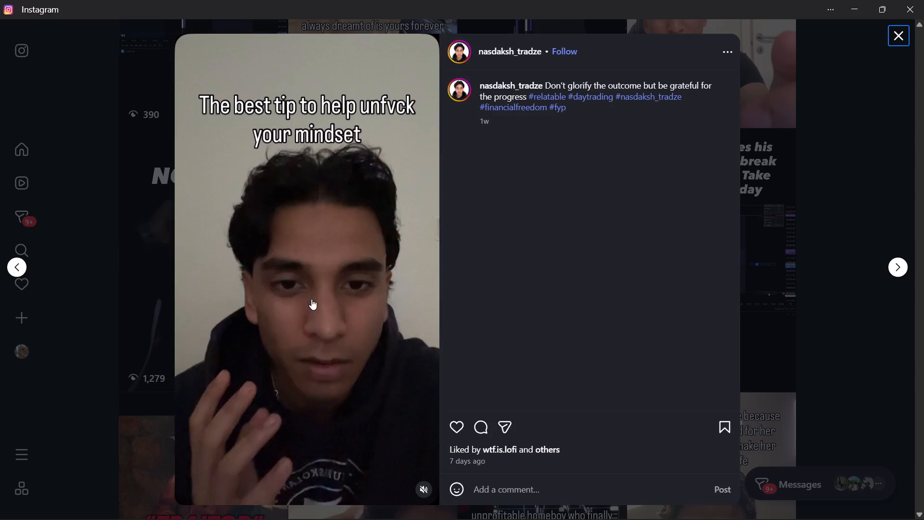
{"action": "key", "text": "Right"}
{"action": "key", "text": "Right"}
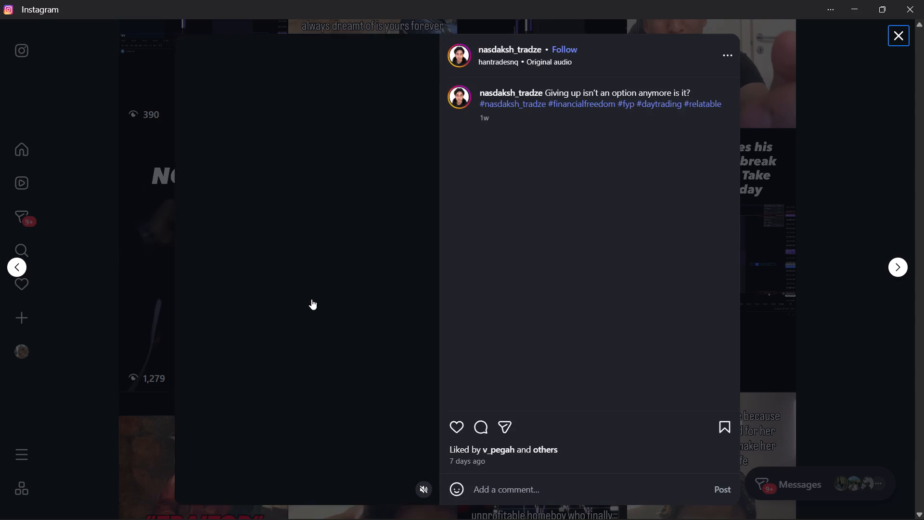
{"action": "key", "text": "Right"}
{"action": "key", "text": "Right"}
{"action": "key", "text": "Right"}
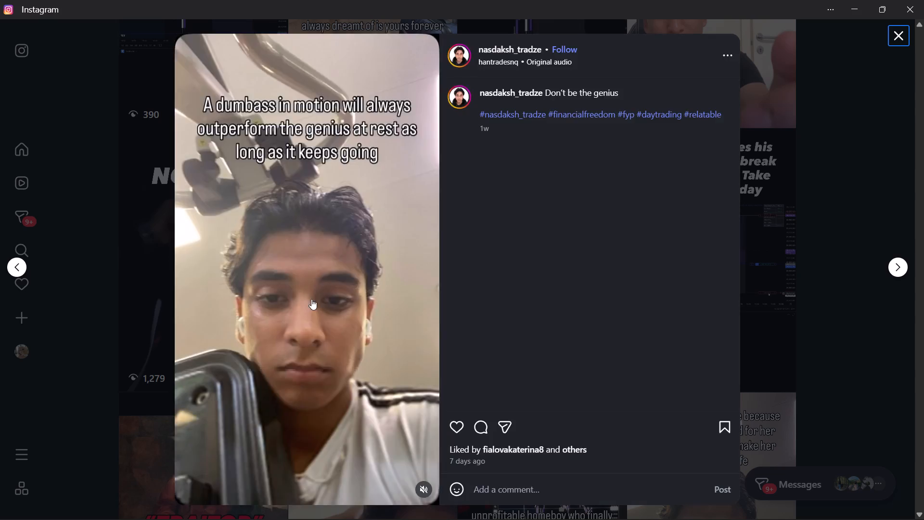
{"action": "key", "text": "Right"}
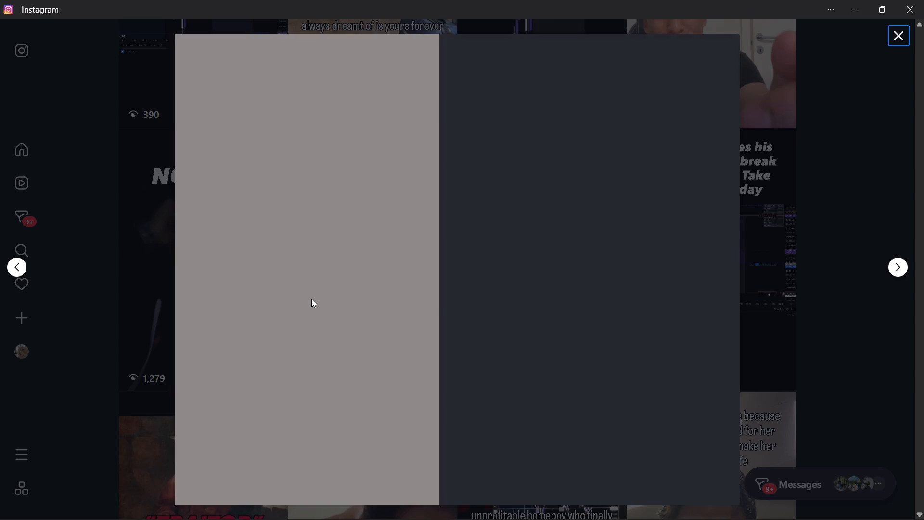
{"action": "left_click", "coordinate": [899, 39]}
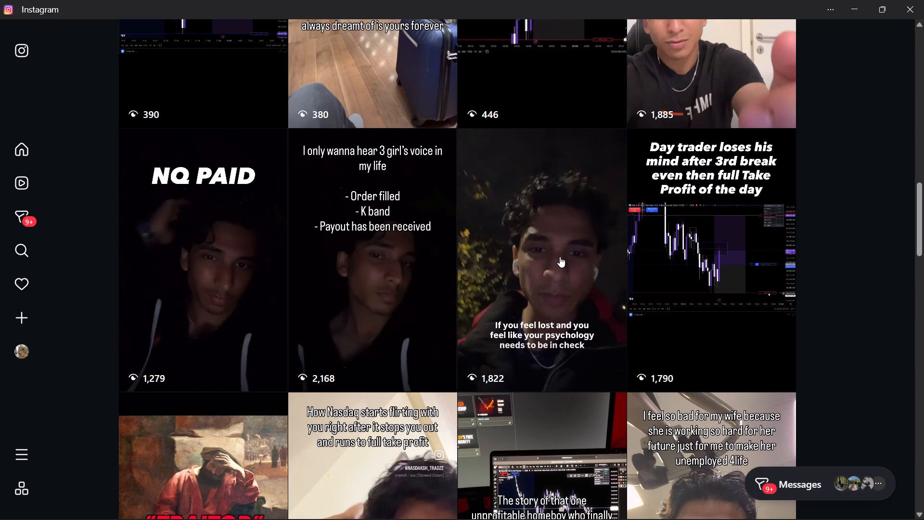
Open the profile's My Trades highlight and pause on the first stories to examine their entry, stop and target placement.
{"action": "scroll", "coordinate": [560, 257], "scroll_direction": "up", "scroll_amount": 13}
{"action": "left_click", "coordinate": [400, 307]}
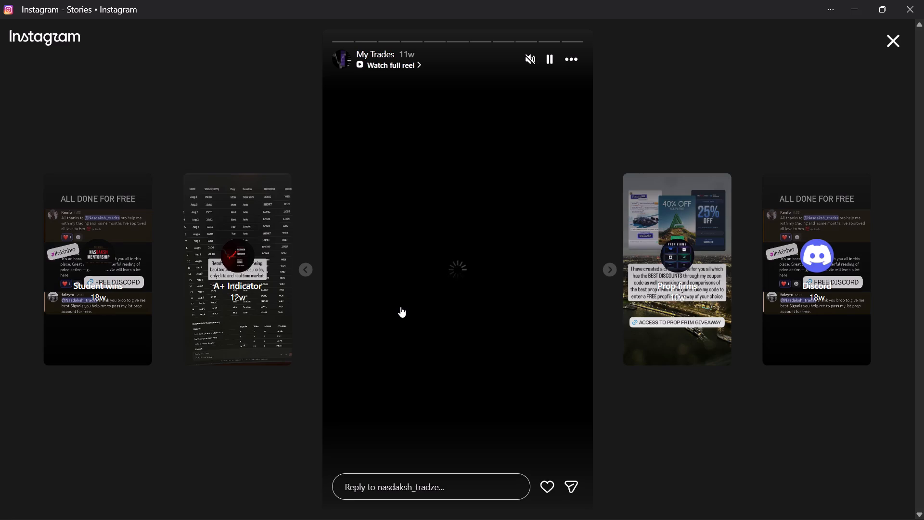
{"action": "left_click", "coordinate": [466, 253]}
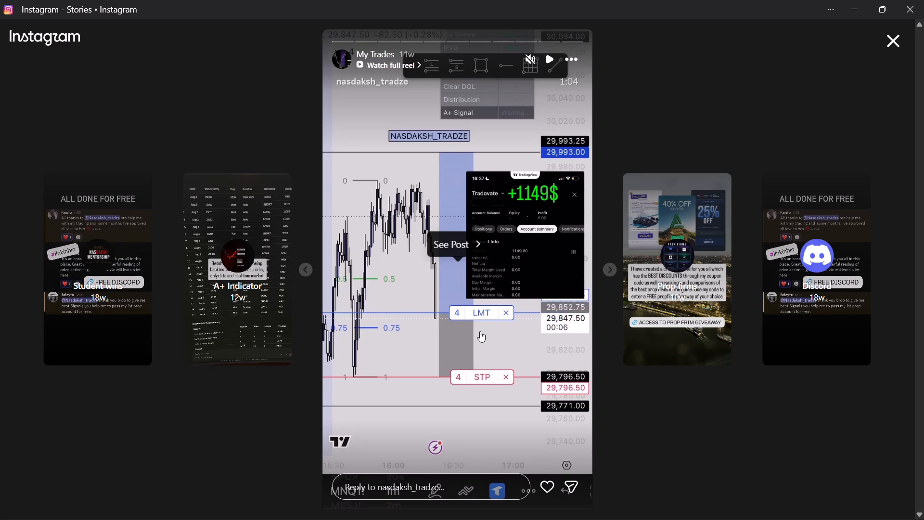
{"action": "key", "text": "Right"}
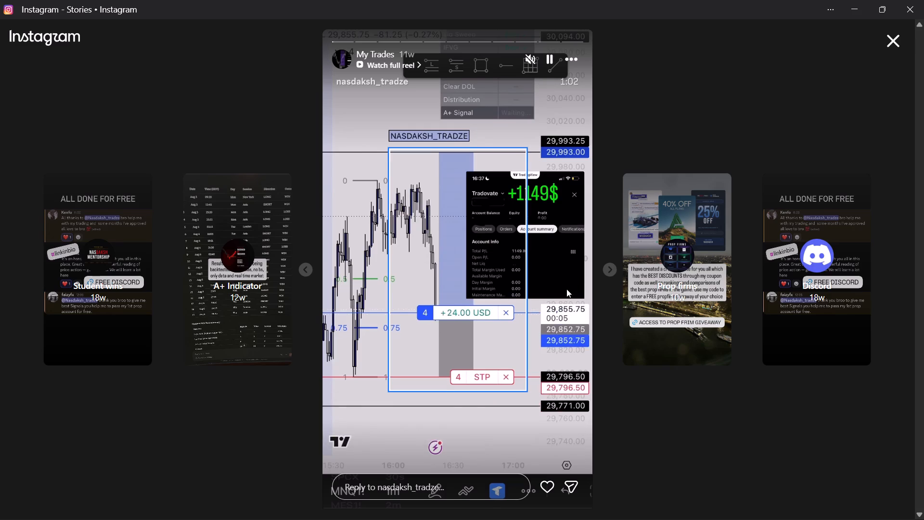
{"action": "left_click", "coordinate": [496, 316]}
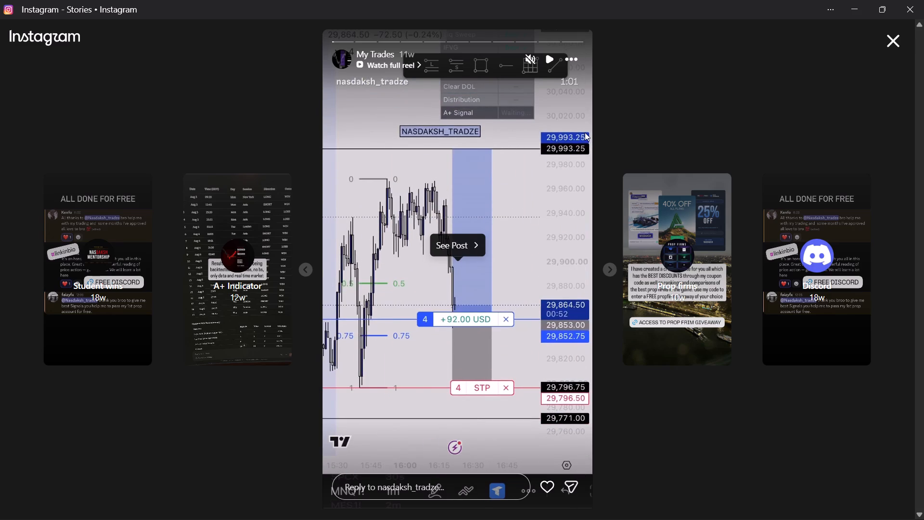
{"action": "left_click", "coordinate": [557, 194]}
{"action": "left_click", "coordinate": [612, 266]}
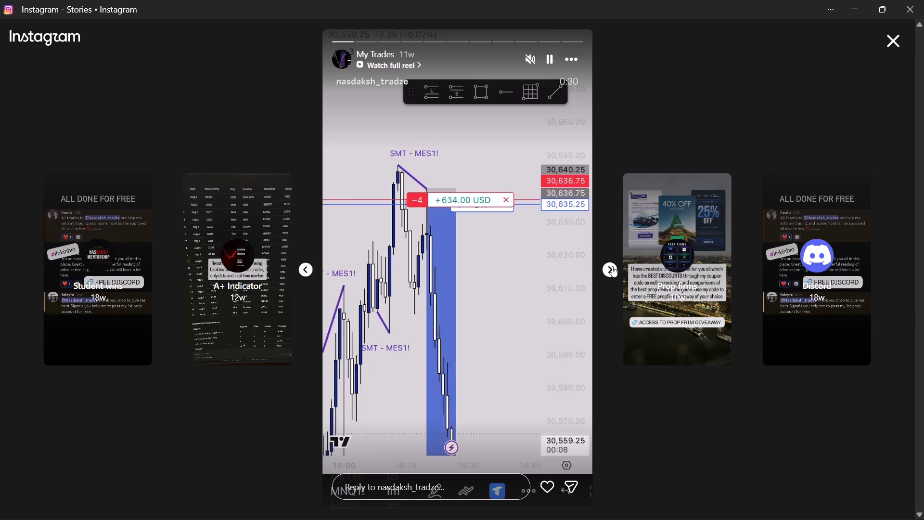
{"action": "left_click", "coordinate": [500, 277]}
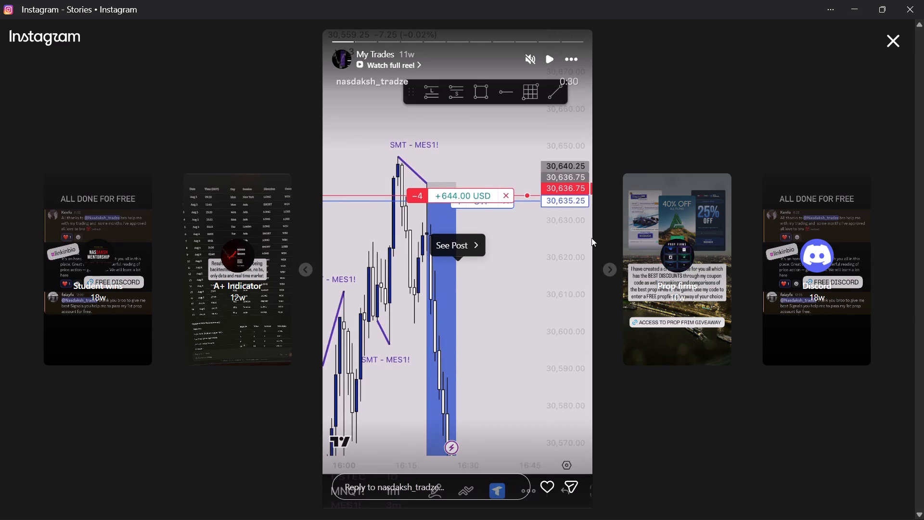
{"action": "left_click", "coordinate": [603, 260]}
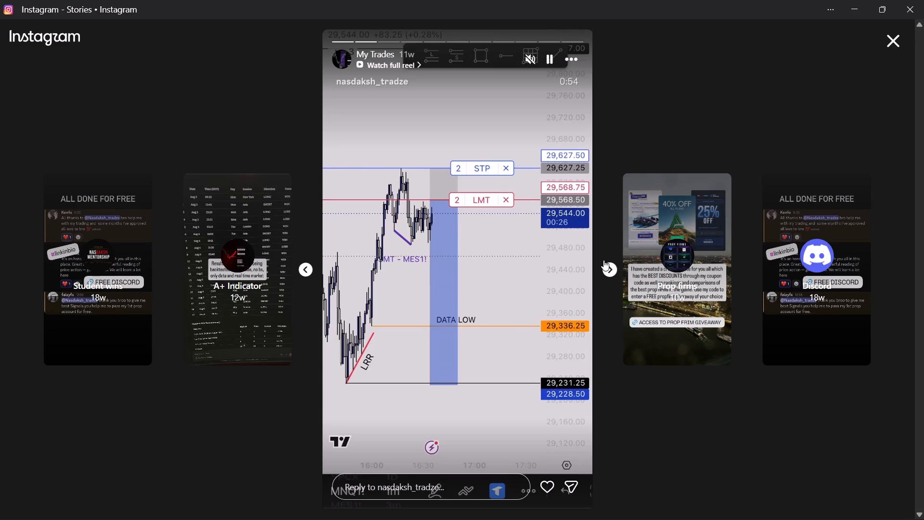
{"action": "left_click", "coordinate": [508, 278]}
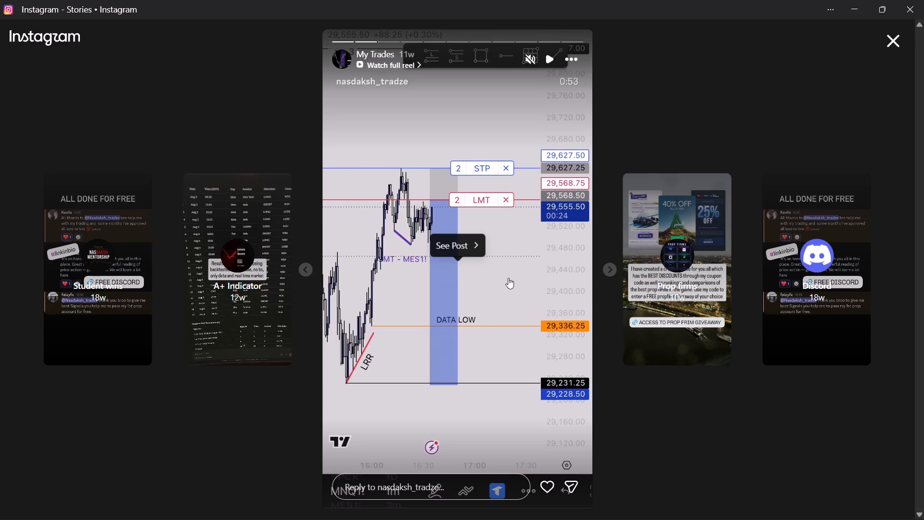
{"action": "left_click", "coordinate": [615, 278]}
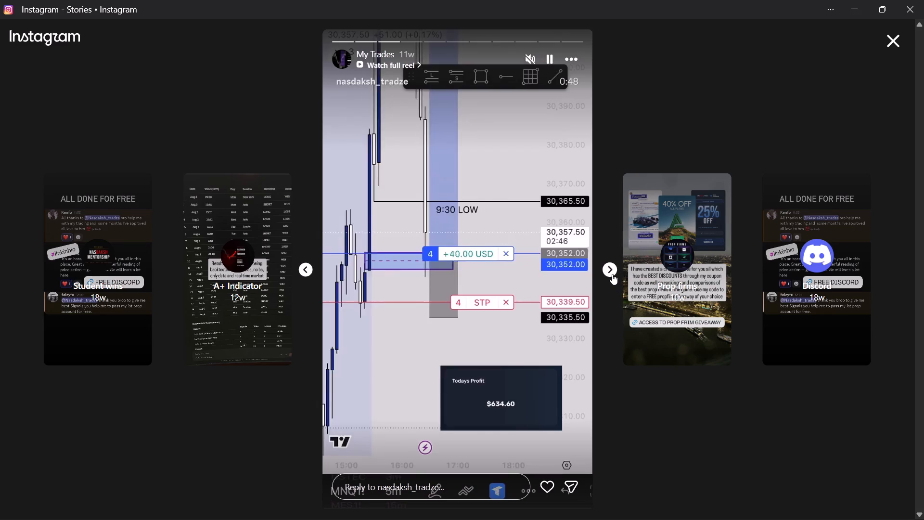
Skim through further My Trades stories, past the "77 RR MADNESS" one, and close the highlight.
{"action": "triple_click", "coordinate": [612, 274]}
{"action": "double_click", "coordinate": [612, 274]}
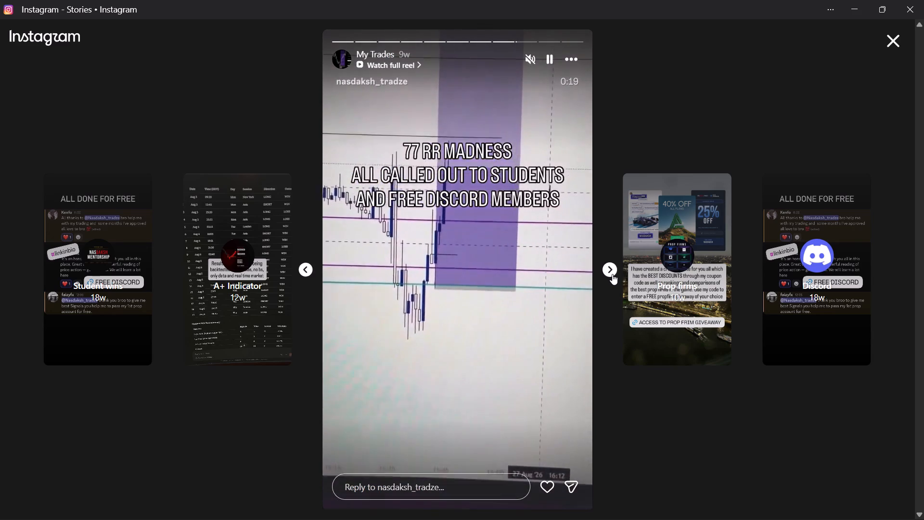
{"action": "left_click", "coordinate": [612, 274]}
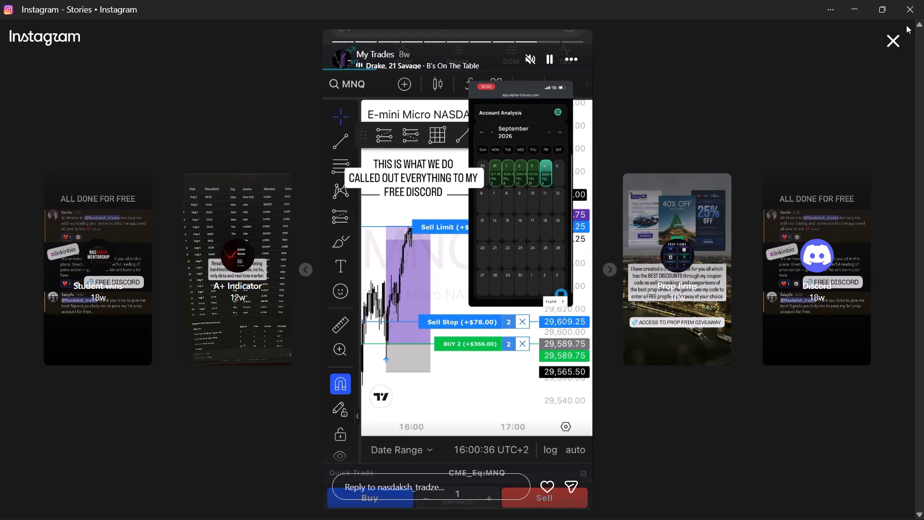
{"action": "left_click", "coordinate": [897, 49]}
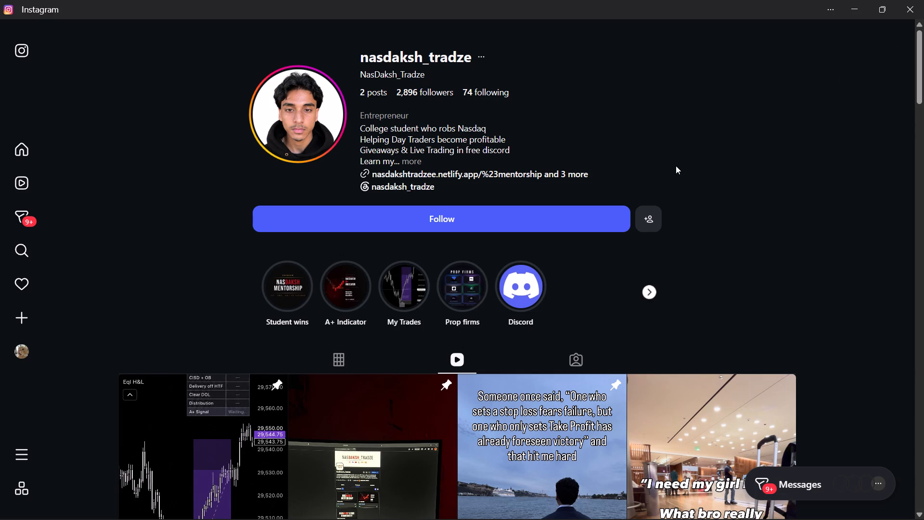
Close Instagram, then find and launch the Discord app.
{"action": "left_click", "coordinate": [906, 0]}
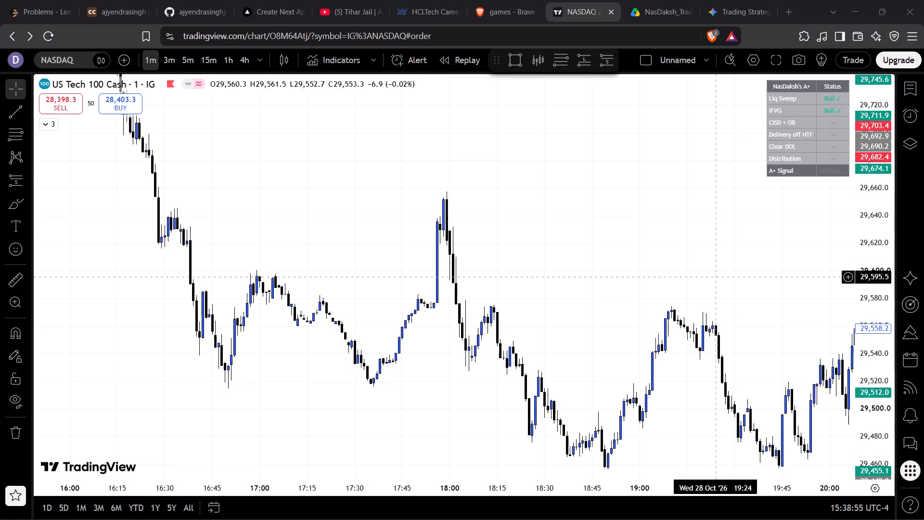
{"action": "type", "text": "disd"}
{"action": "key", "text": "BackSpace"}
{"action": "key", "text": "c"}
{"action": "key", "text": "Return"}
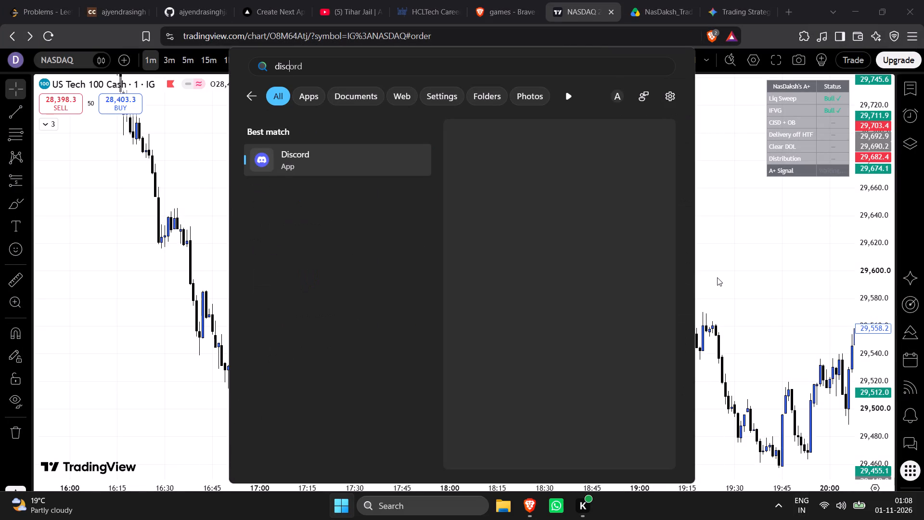
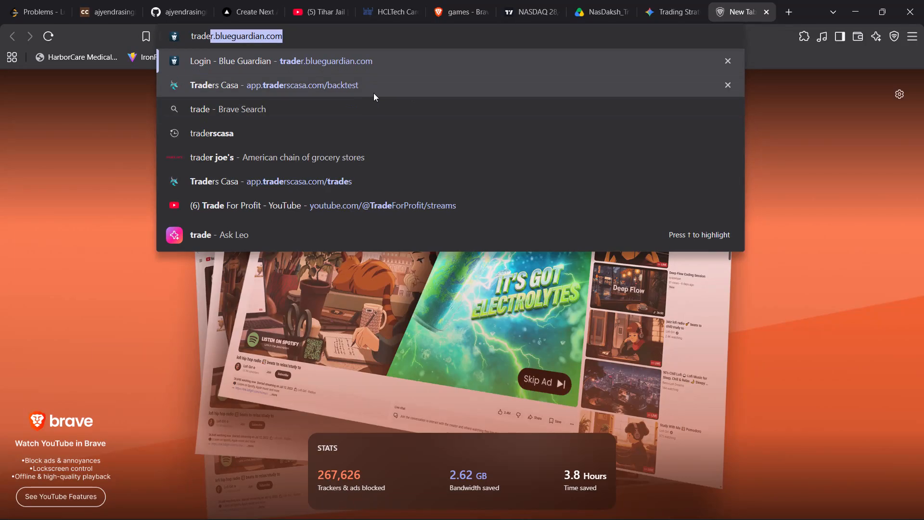
Open Traders Casa and resume the Nas100 backtest session named PB.
{"action": "left_click", "coordinate": [362, 170]}
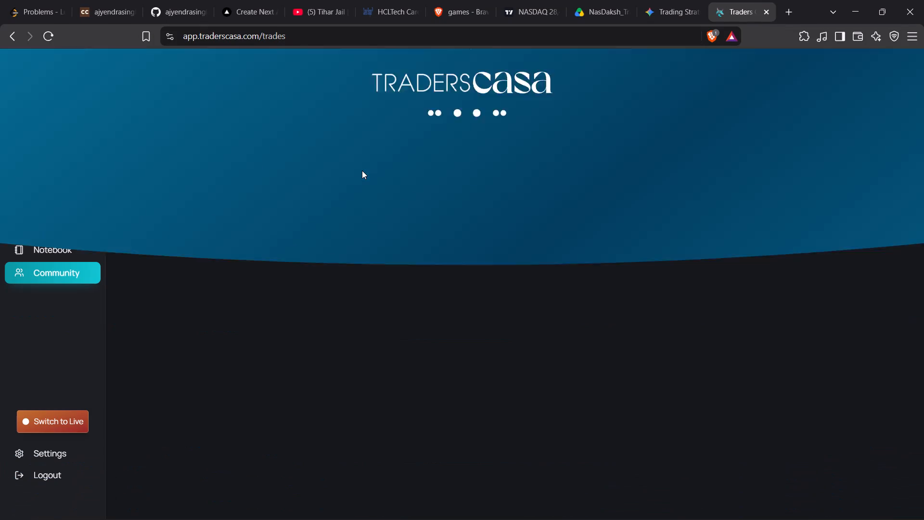
{"action": "left_click", "coordinate": [62, 234]}
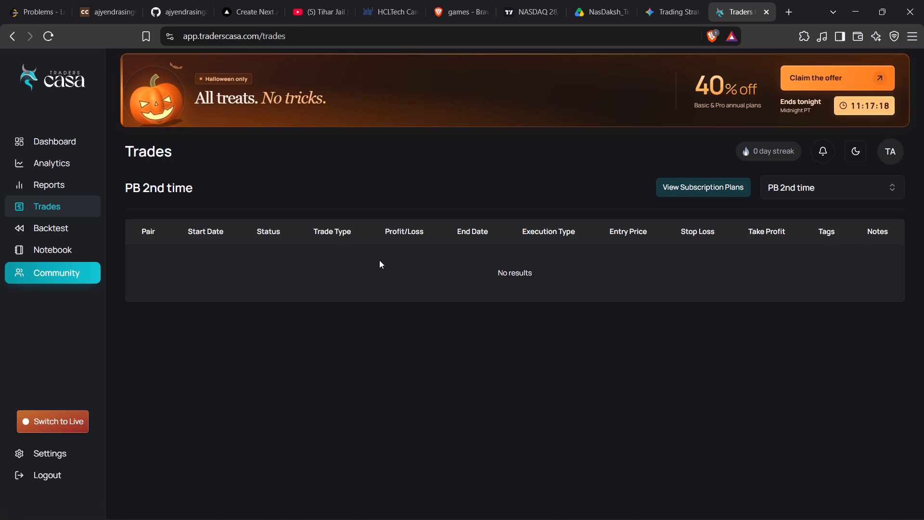
{"action": "left_click", "coordinate": [72, 227]}
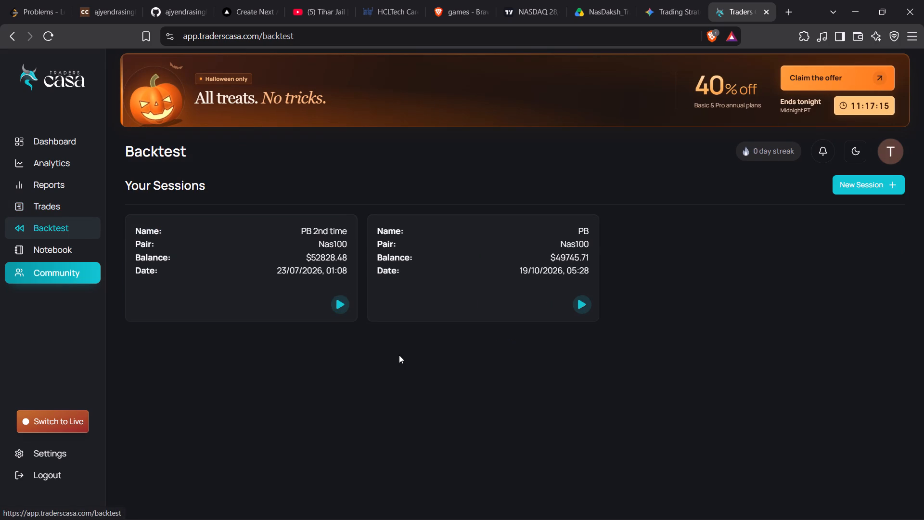
{"action": "left_click", "coordinate": [583, 302]}
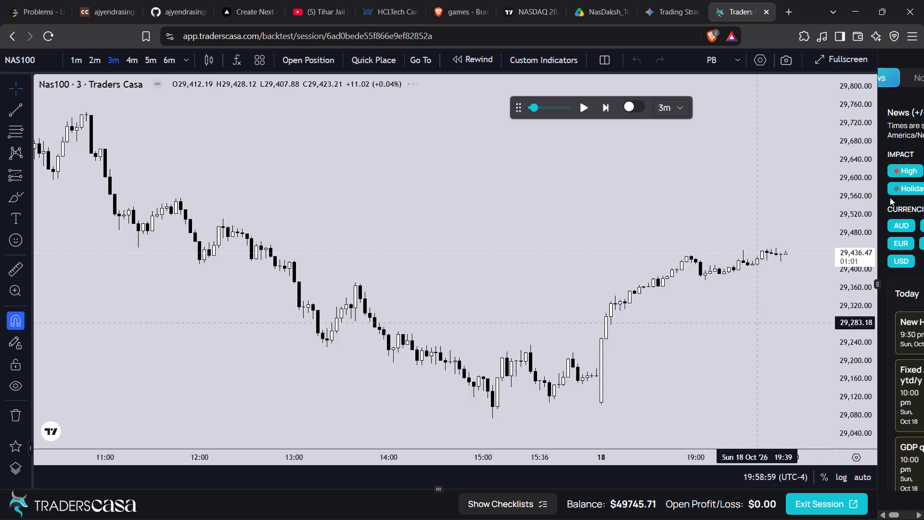
Collapse the news sidebar, then set the chart and replay step to 1 minute, with the step linked to the chart timeframe.
{"action": "left_click_drag", "start_coordinate": [875, 282], "coordinate": [923, 243]}
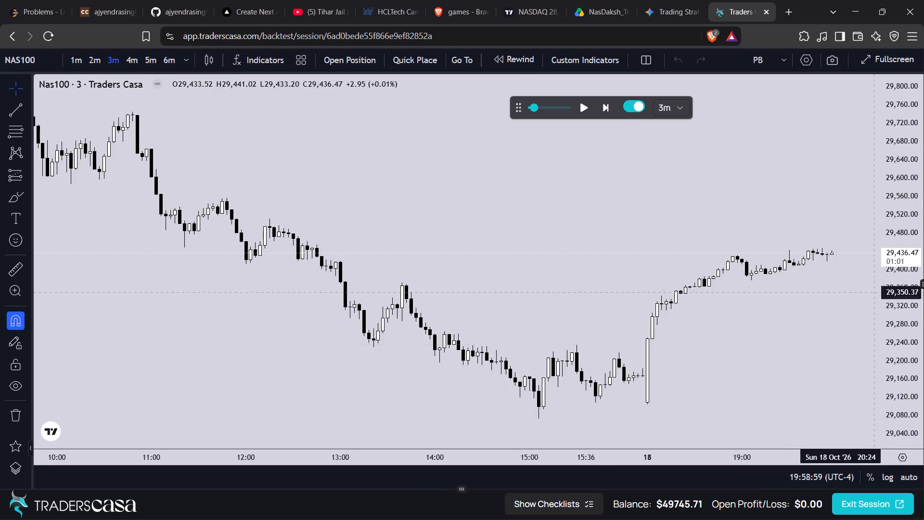
{"action": "left_click_drag", "start_coordinate": [805, 329], "coordinate": [552, 305]}
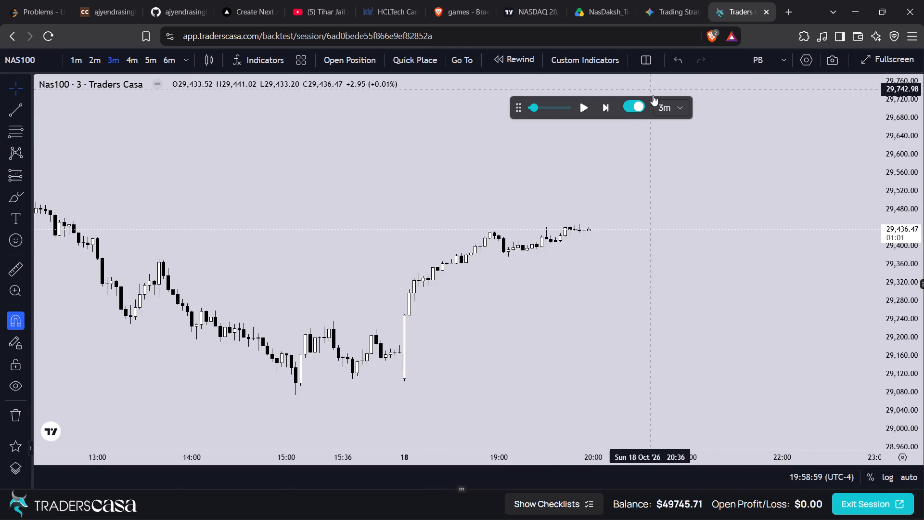
{"action": "left_click", "coordinate": [661, 110]}
{"action": "left_click", "coordinate": [667, 135]}
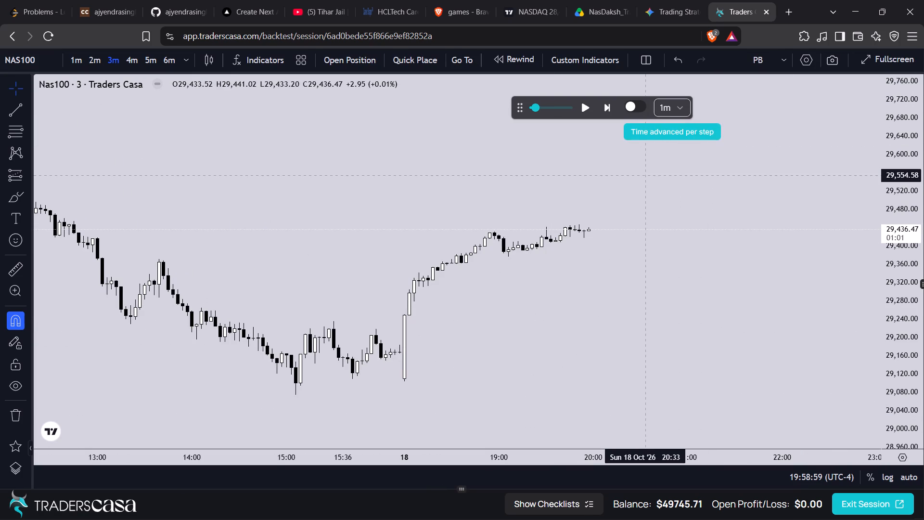
{"action": "left_click", "coordinate": [646, 175]}
{"action": "key", "text": "1"}
{"action": "key", "text": "Return"}
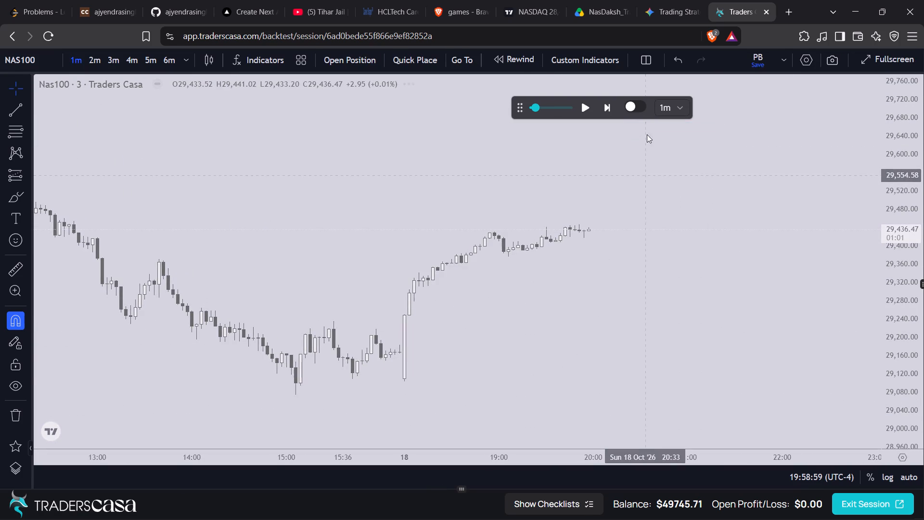
{"action": "left_click", "coordinate": [638, 104]}
Raise the replay speed to maximum and run the 1-minute replay through the 20:11 candle on 18 Oct.
{"action": "left_click_drag", "start_coordinate": [643, 253], "coordinate": [608, 261]}
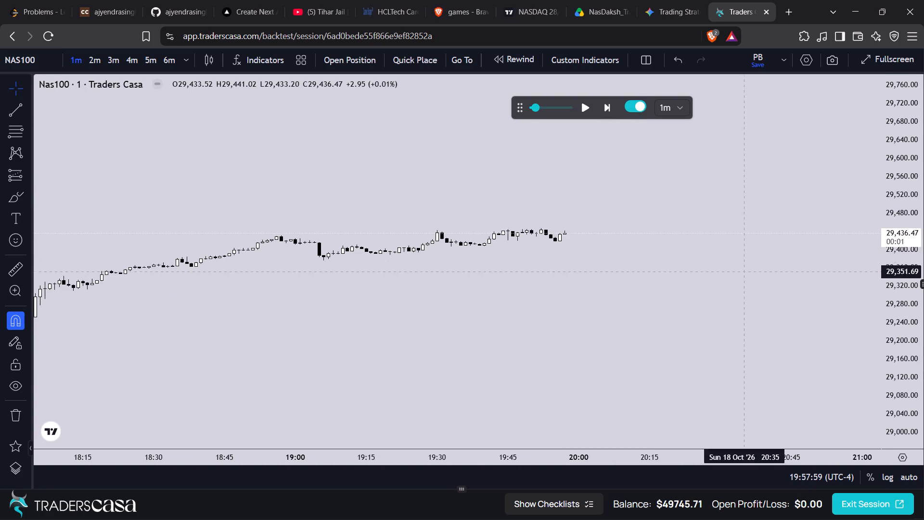
{"action": "left_click_drag", "start_coordinate": [894, 392], "coordinate": [887, 58]}
{"action": "left_click_drag", "start_coordinate": [823, 164], "coordinate": [567, 220]}
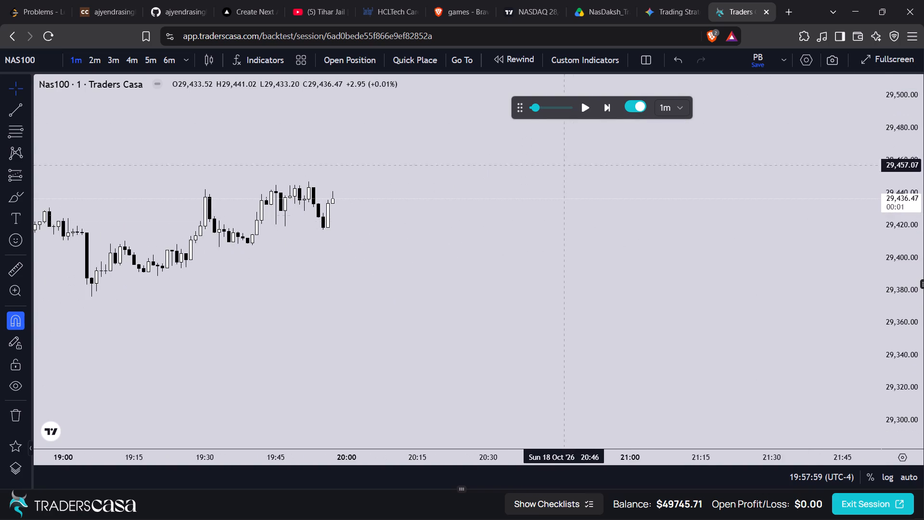
{"action": "left_click_drag", "start_coordinate": [539, 109], "coordinate": [598, 111]}
{"action": "left_click", "coordinate": [588, 110]}
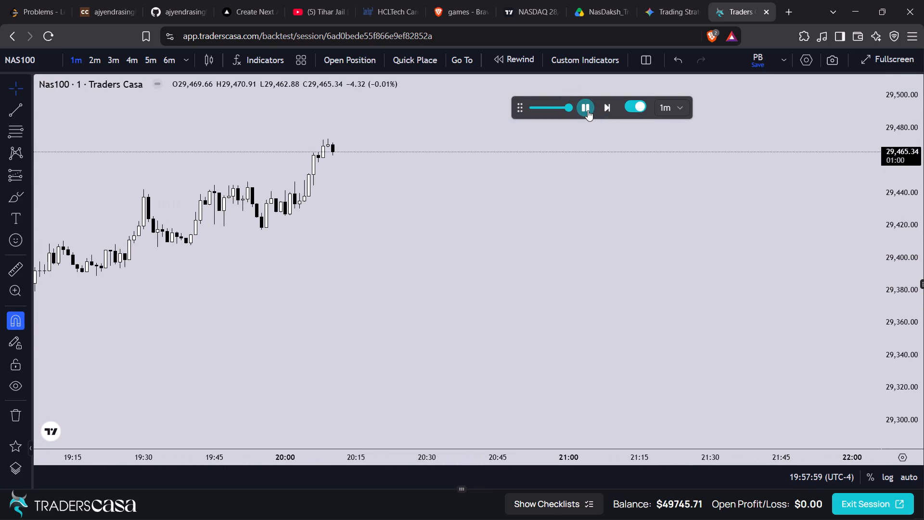
{"action": "left_click", "coordinate": [588, 110]}
{"action": "left_click_drag", "start_coordinate": [613, 156], "coordinate": [507, 169]}
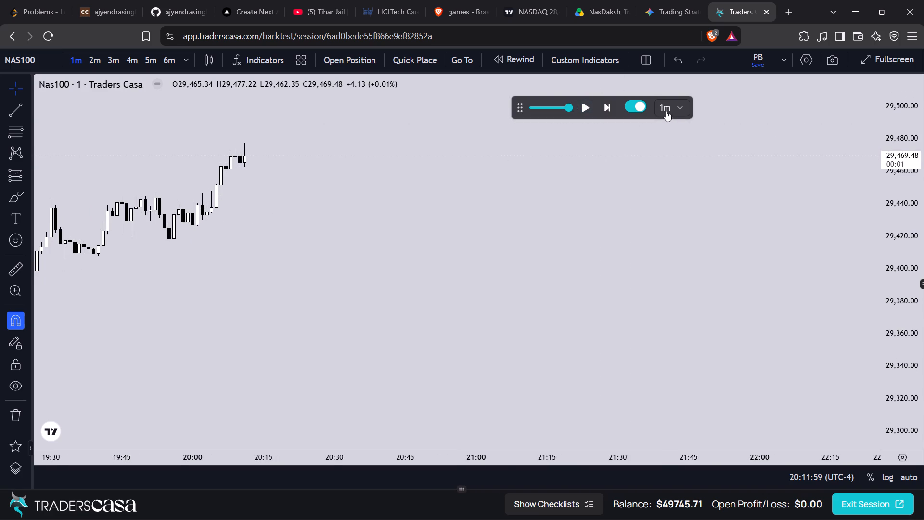
Switch the chart to the 5-minute timeframe and run the replay until about 23:00 on 18 Oct.
{"action": "key", "text": "5"}
{"action": "key", "text": "Return"}
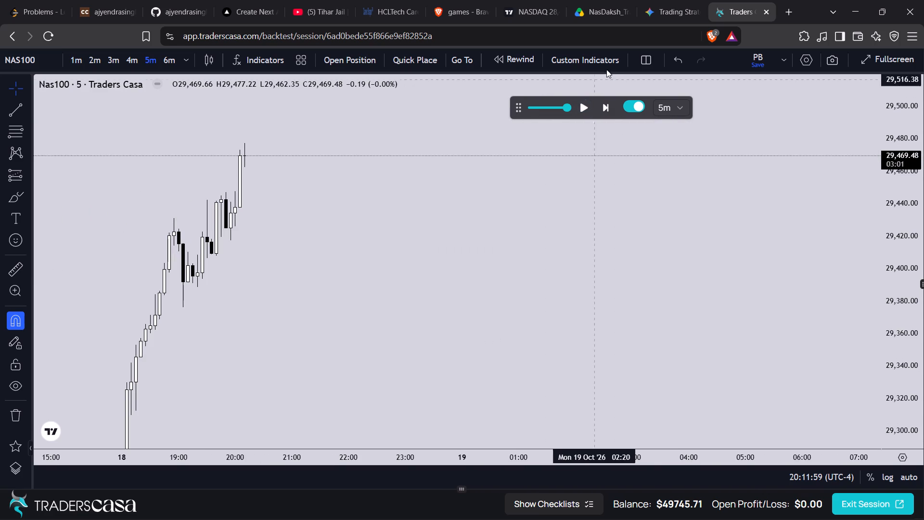
{"action": "left_click", "coordinate": [586, 104]}
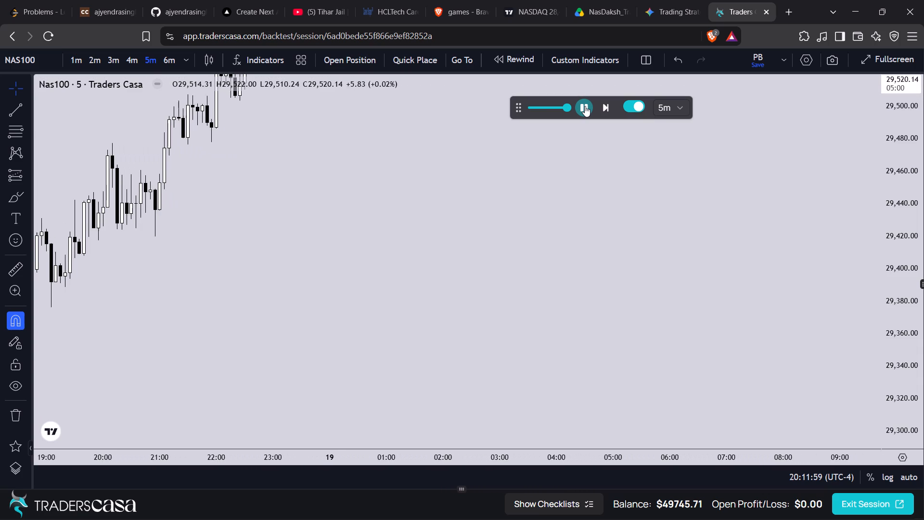
{"action": "left_click", "coordinate": [585, 106]}
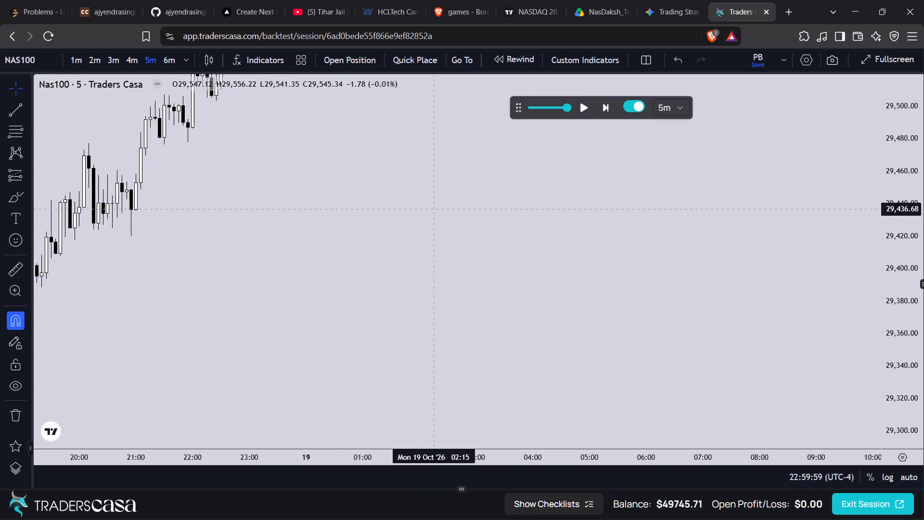
Mark 02:00 on 19 Oct with a vertical line and run the 5-minute replay through that candle.
{"action": "key", "text": "alt+v"}
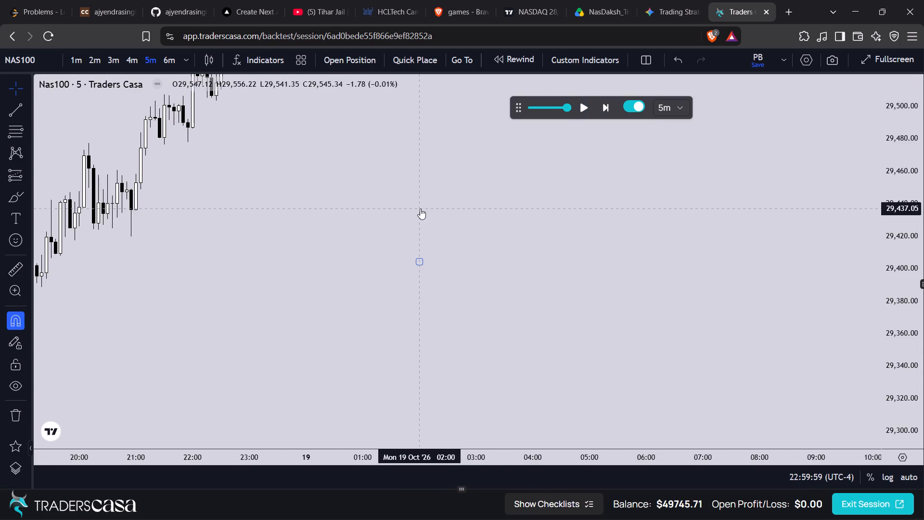
{"action": "left_click_drag", "start_coordinate": [472, 189], "coordinate": [445, 271]}
{"action": "left_click", "coordinate": [580, 103]}
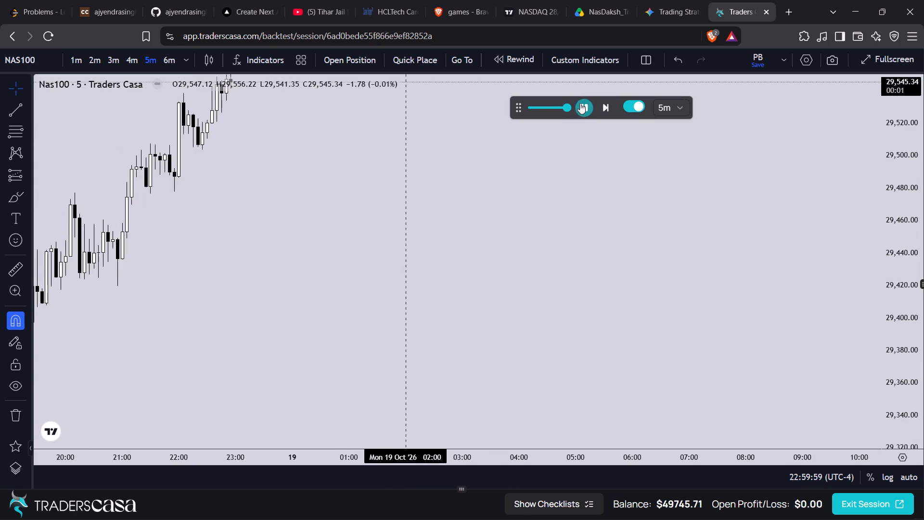
{"action": "left_click_drag", "start_coordinate": [561, 189], "coordinate": [538, 322]}
{"action": "left_click_drag", "start_coordinate": [556, 217], "coordinate": [559, 356]}
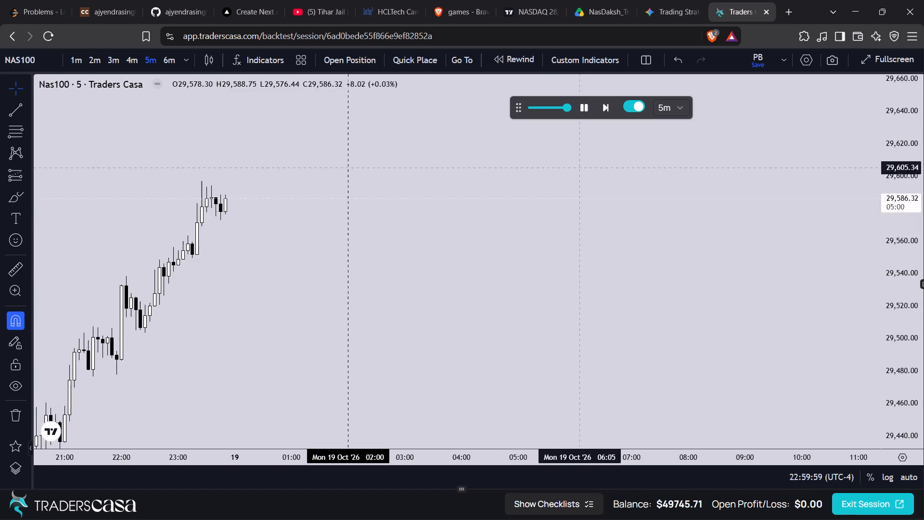
{"action": "left_click", "coordinate": [584, 103]}
{"action": "left_click", "coordinate": [605, 106]}
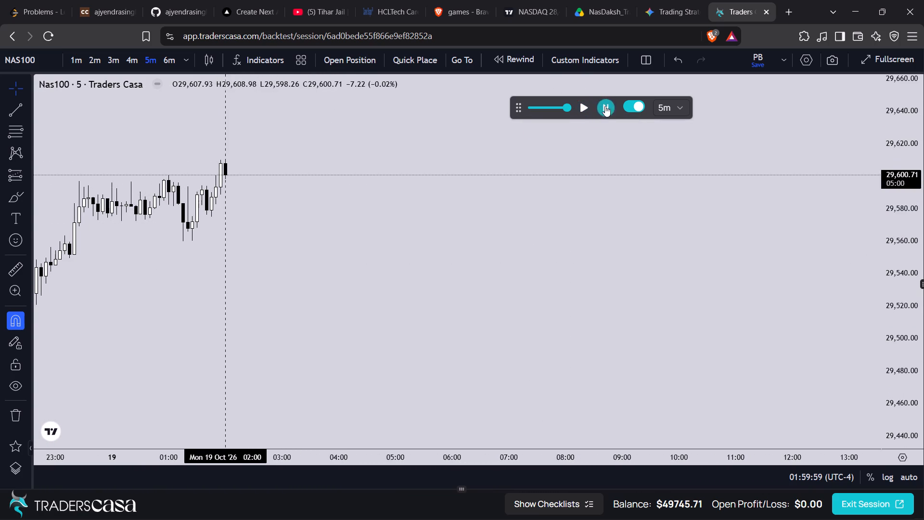
Delete the vertical line at 02:00 on 19 Oct.
{"action": "left_click", "coordinate": [228, 223]}
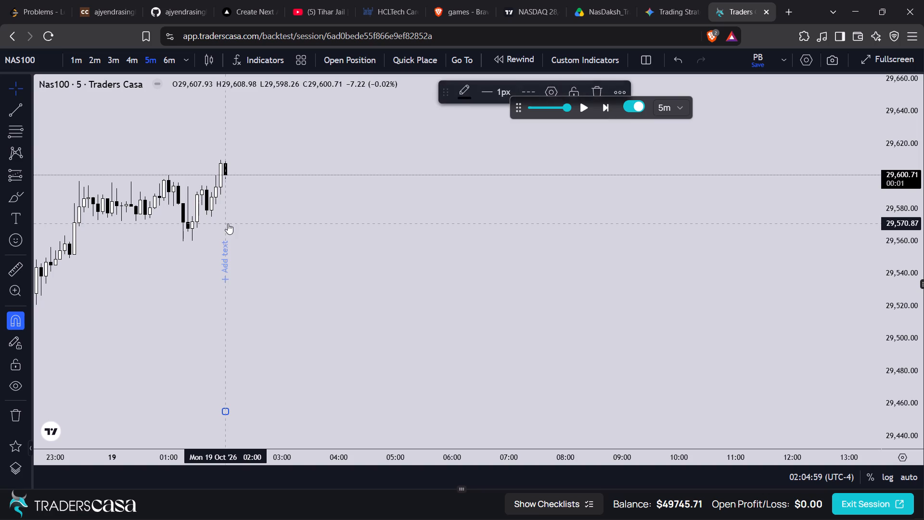
{"action": "key", "text": "Delete"}
Return the chart to the 1-minute timeframe for a closer look at the candles around 02:00 on 19 Oct.
{"action": "key", "text": "1"}
{"action": "key", "text": "Return"}
{"action": "left_click_drag", "start_coordinate": [192, 197], "coordinate": [321, 281]}
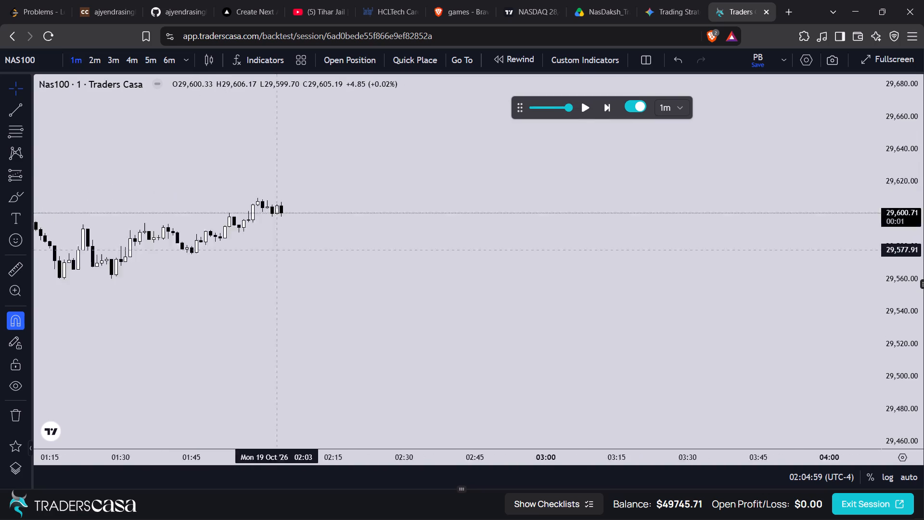
{"action": "left_click_drag", "start_coordinate": [321, 281], "coordinate": [345, 296]}
{"action": "left_click_drag", "start_coordinate": [884, 381], "coordinate": [892, 118]}
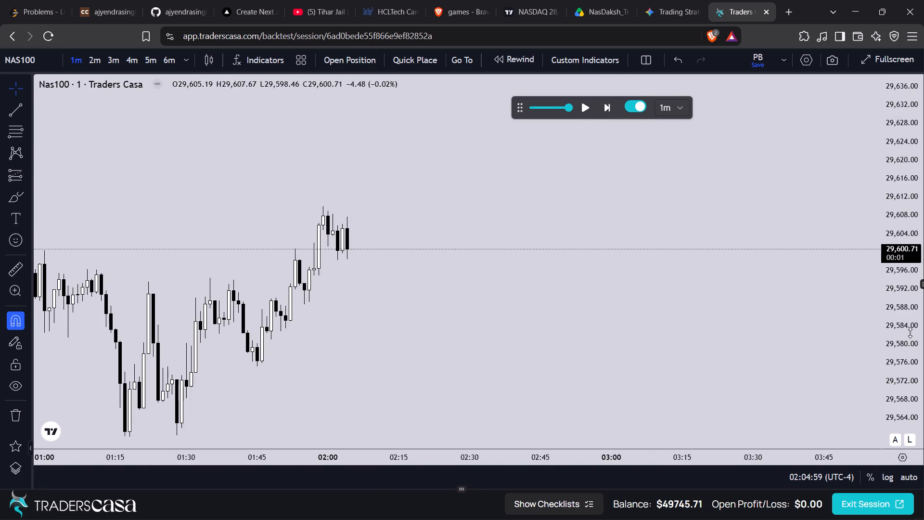
{"action": "left_click_drag", "start_coordinate": [909, 446], "coordinate": [913, 384]}
{"action": "scroll", "coordinate": [627, 319], "scroll_direction": "up", "scroll_amount": 1}
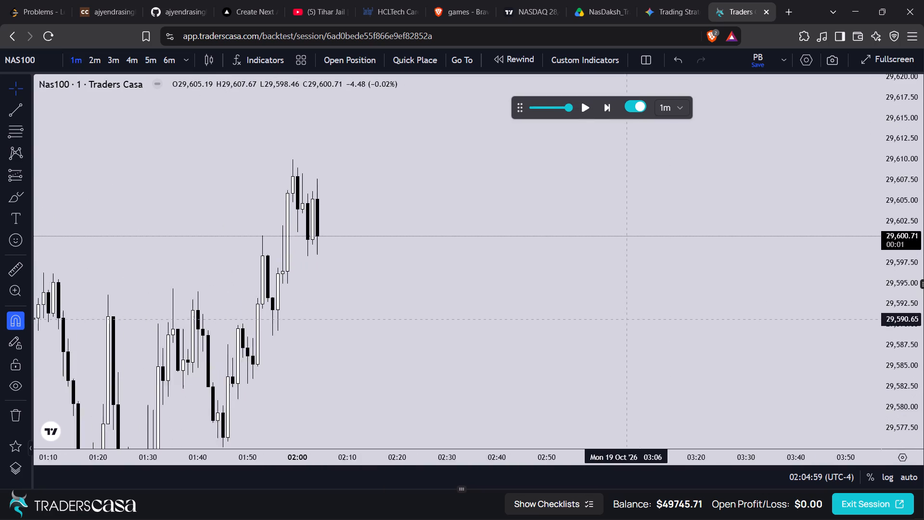
{"action": "scroll", "coordinate": [627, 319], "scroll_direction": "up", "scroll_amount": 1}
{"action": "left_click_drag", "start_coordinate": [519, 201], "coordinate": [558, 247]}
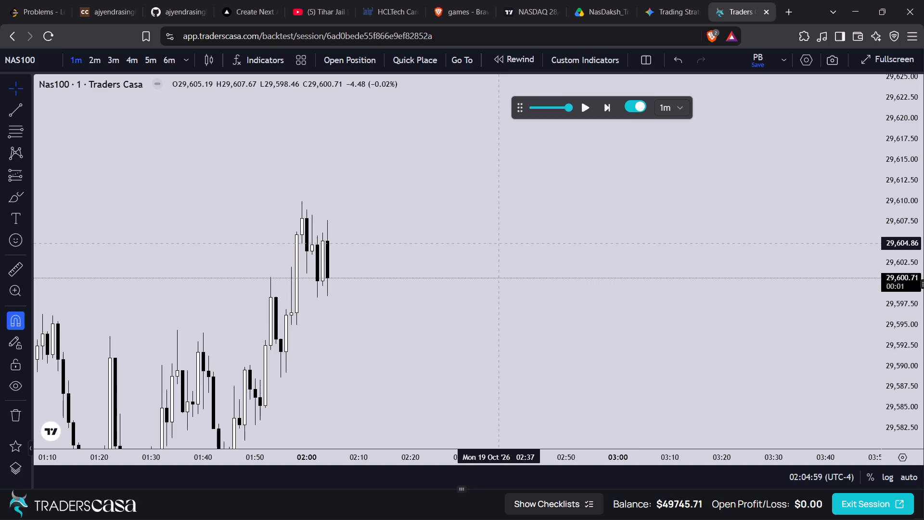
Advance the replay candle by candle through the 02:12 candle on 19 Oct.
{"action": "left_click", "coordinate": [603, 106]}
{"action": "double_click", "coordinate": [603, 106]}
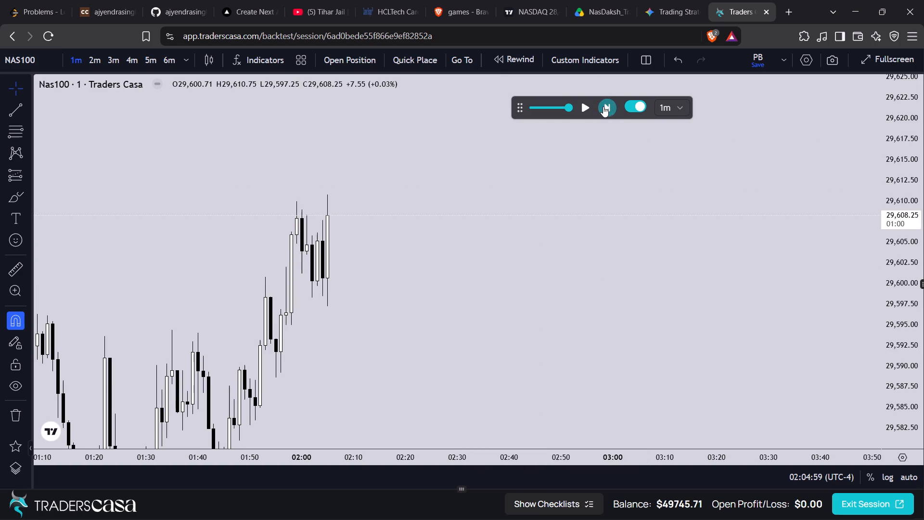
{"action": "left_click", "coordinate": [603, 106]}
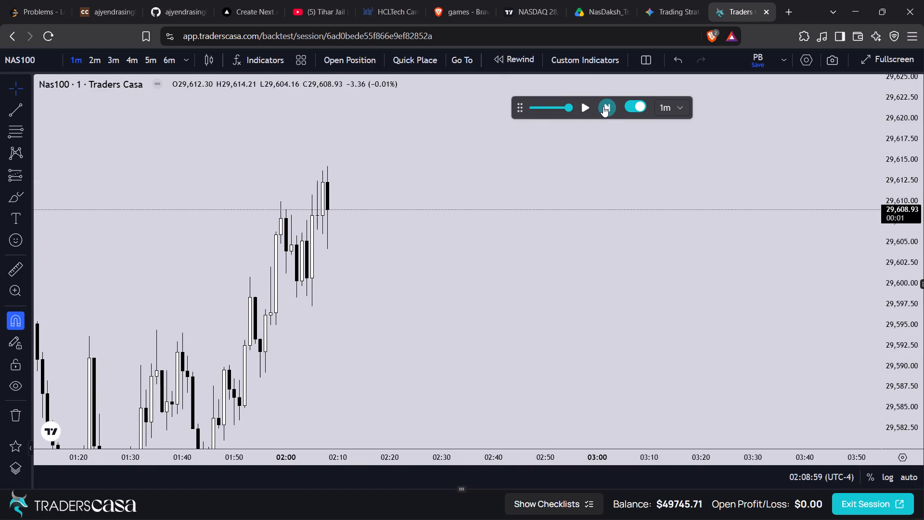
{"action": "left_click", "coordinate": [603, 106]}
{"action": "left_click", "coordinate": [603, 106]}
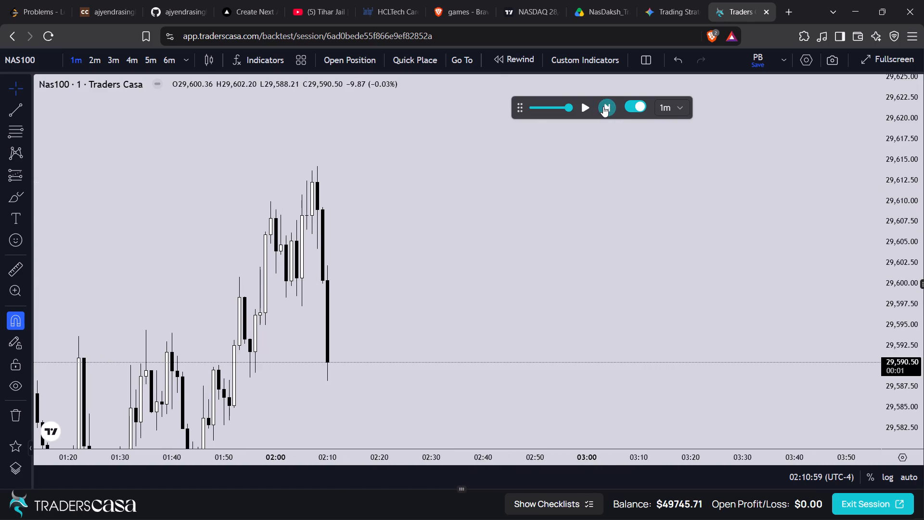
{"action": "left_click_drag", "start_coordinate": [526, 204], "coordinate": [541, 187]}
{"action": "left_click", "coordinate": [607, 106]}
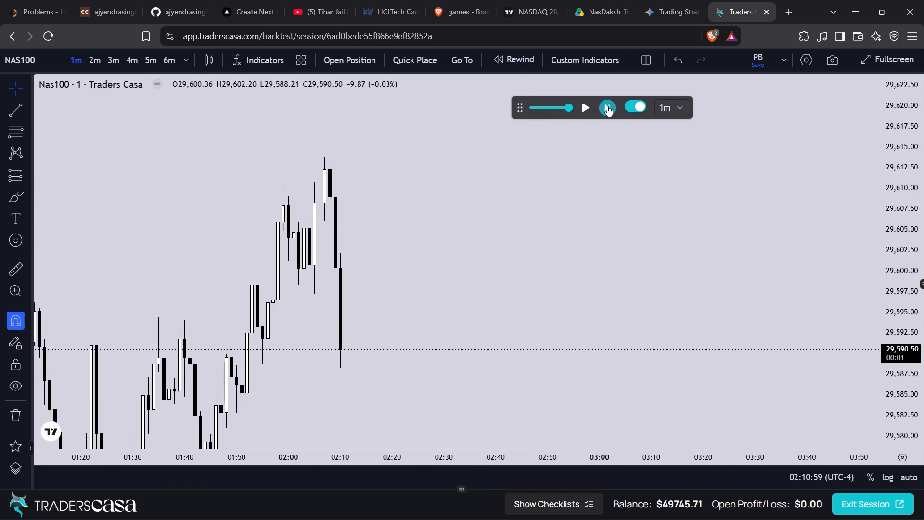
{"action": "left_click", "coordinate": [607, 106]}
{"action": "left_click_drag", "start_coordinate": [544, 276], "coordinate": [555, 229]}
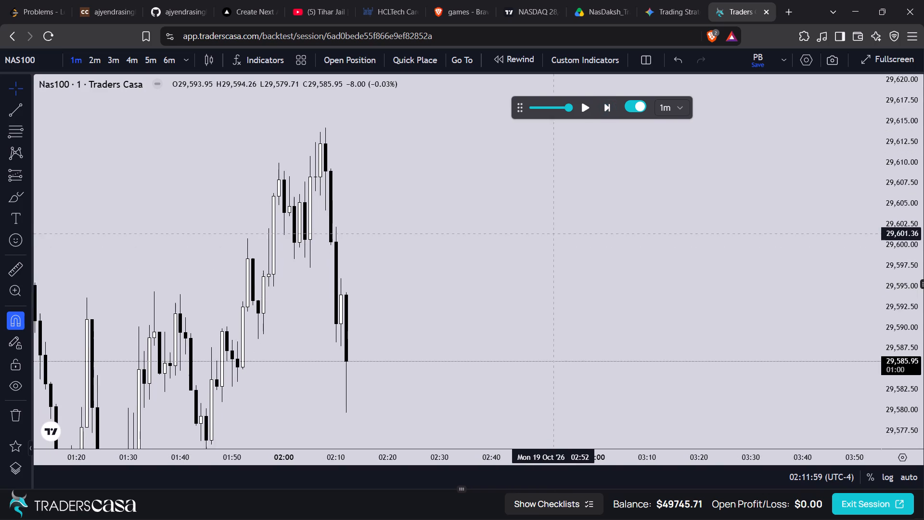
{"action": "left_click_drag", "start_coordinate": [555, 229], "coordinate": [556, 222]}
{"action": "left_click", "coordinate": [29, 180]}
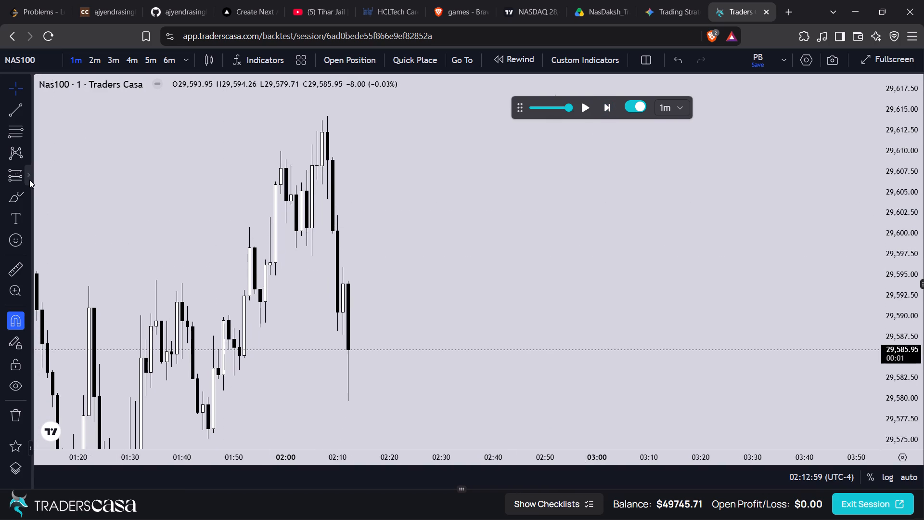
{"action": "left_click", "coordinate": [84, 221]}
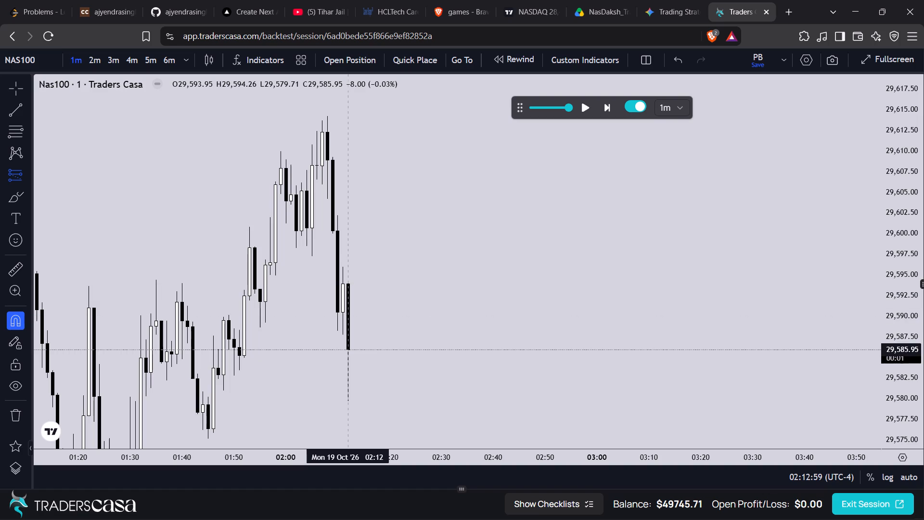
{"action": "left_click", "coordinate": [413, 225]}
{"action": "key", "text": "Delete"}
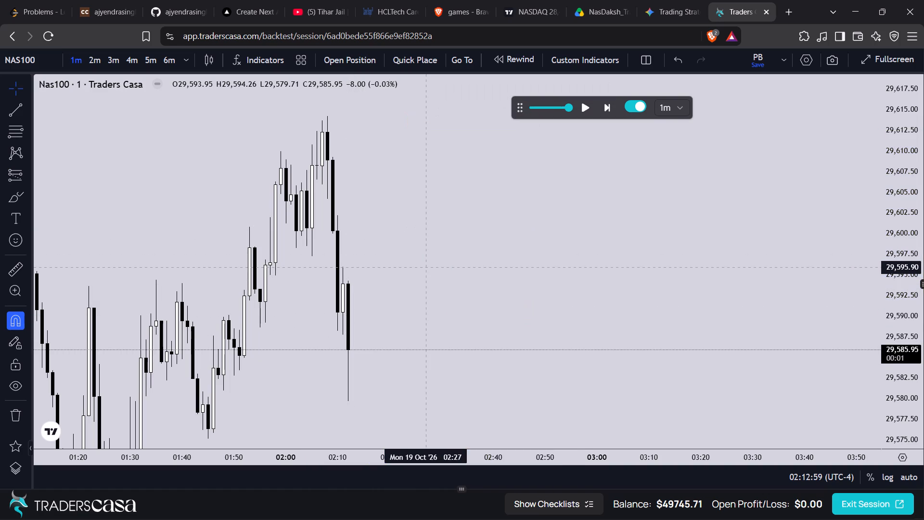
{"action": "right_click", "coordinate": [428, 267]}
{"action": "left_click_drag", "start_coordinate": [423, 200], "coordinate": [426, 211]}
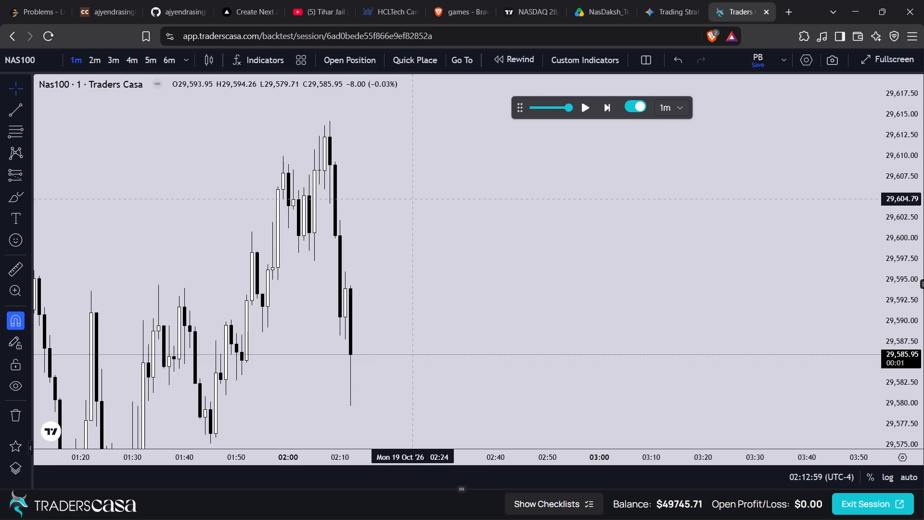
Draw a short position from 02:13 on 19 Oct with entry 29,587.73, stop 29,604.50 and target 29,575.27.
{"action": "left_click", "coordinate": [28, 178]}
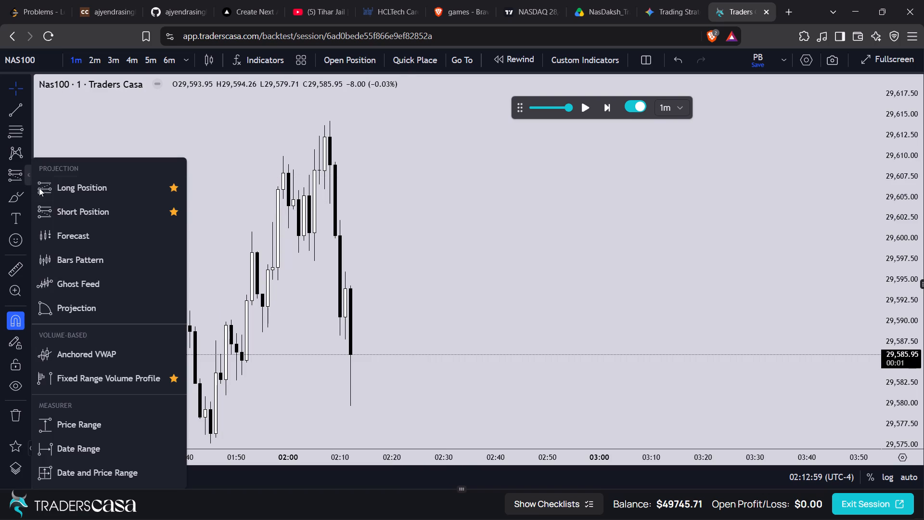
{"action": "left_click", "coordinate": [60, 211]}
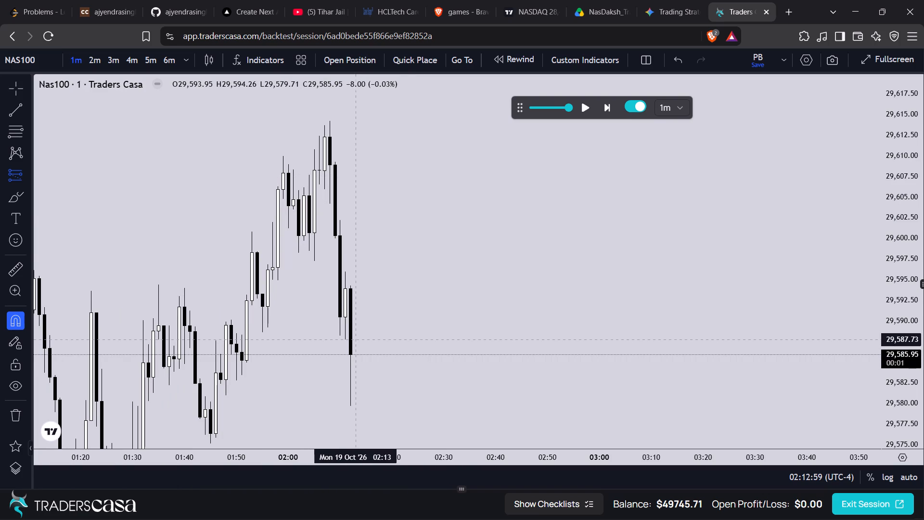
{"action": "left_click", "coordinate": [355, 339]}
{"action": "right_click", "coordinate": [316, 310]}
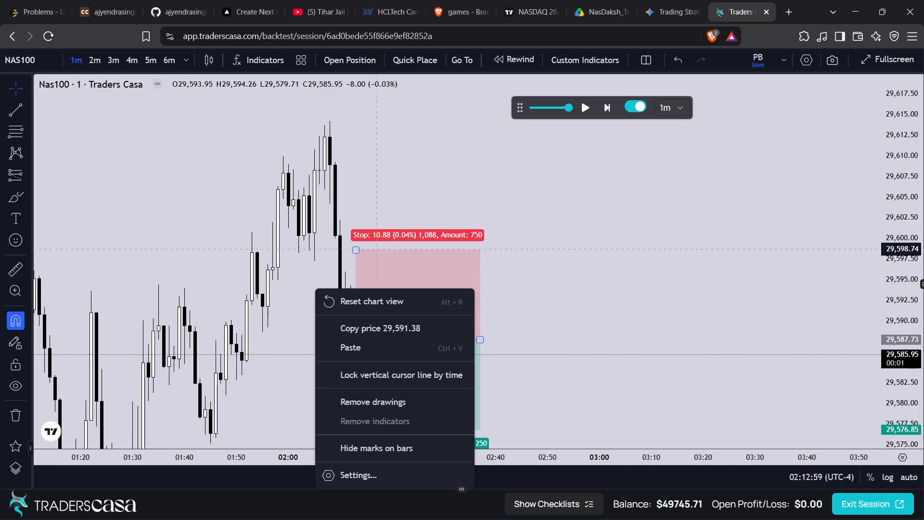
{"action": "left_click_drag", "start_coordinate": [355, 250], "coordinate": [386, 201]}
{"action": "left_click_drag", "start_coordinate": [536, 234], "coordinate": [508, 148]}
{"action": "left_click_drag", "start_coordinate": [528, 252], "coordinate": [531, 210]}
{"action": "left_click_drag", "start_coordinate": [334, 340], "coordinate": [343, 352]}
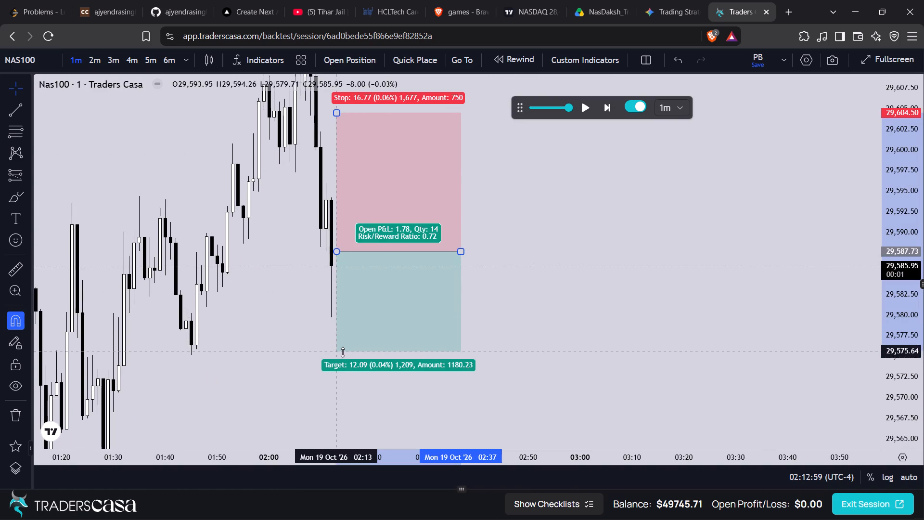
{"action": "left_click_drag", "start_coordinate": [343, 352], "coordinate": [344, 354]}
{"action": "left_click_drag", "start_coordinate": [529, 276], "coordinate": [527, 286]}
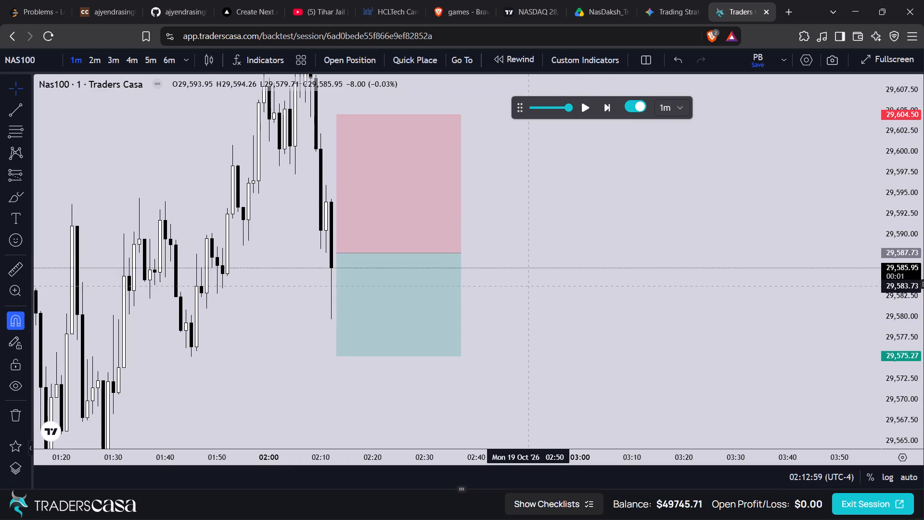
Place a sell limit trade from the short position: entry 29587.73, take profit 29575.27, stop loss 29604.5, risk 0.3%.
{"action": "left_click", "coordinate": [442, 231]}
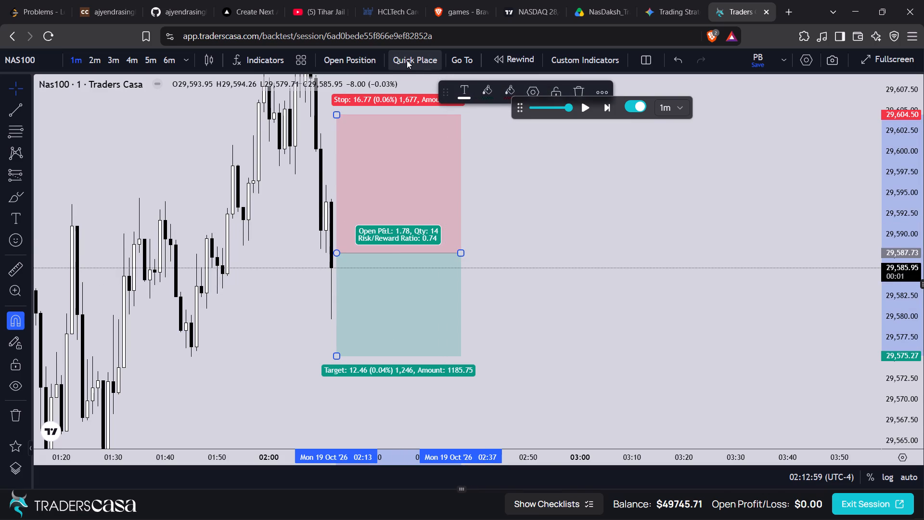
{"action": "left_click", "coordinate": [377, 60]}
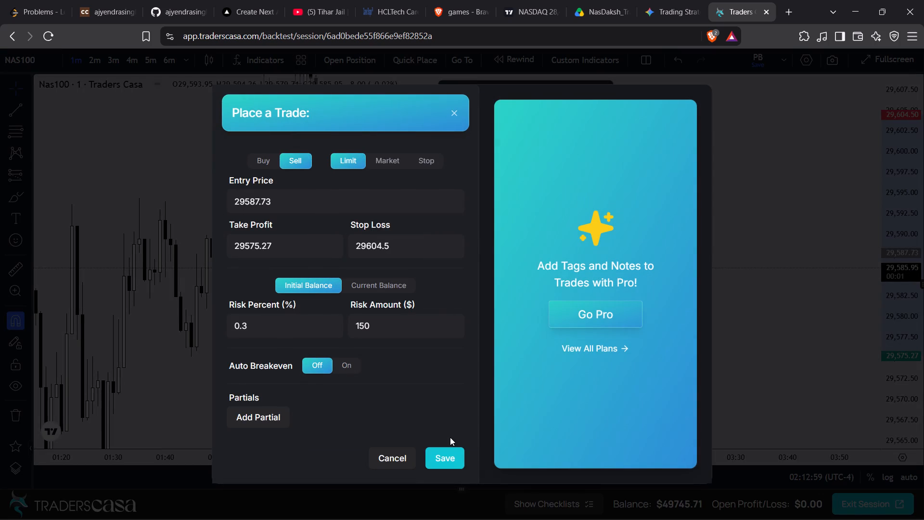
{"action": "left_click", "coordinate": [445, 465]}
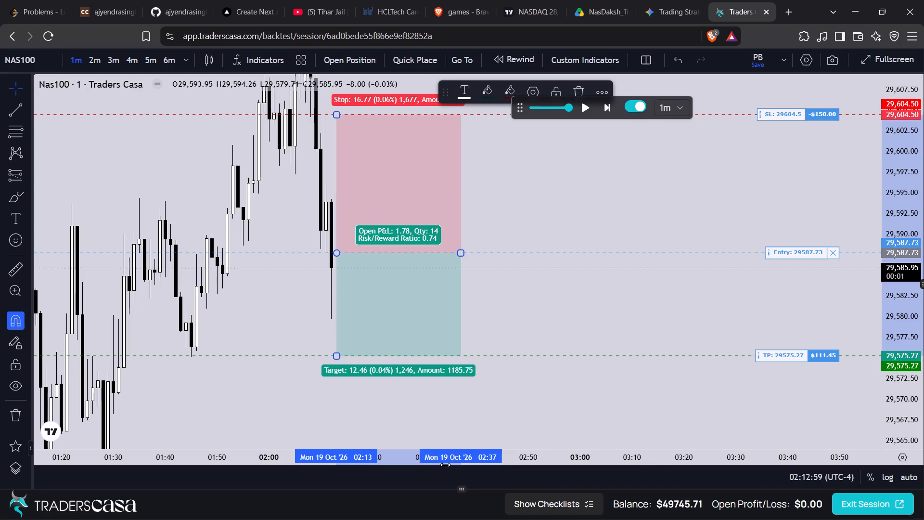
Advance the replay by one candle, through 02:13 on 19 Oct.
{"action": "left_click_drag", "start_coordinate": [616, 171], "coordinate": [603, 183]}
{"action": "left_click", "coordinate": [606, 104]}
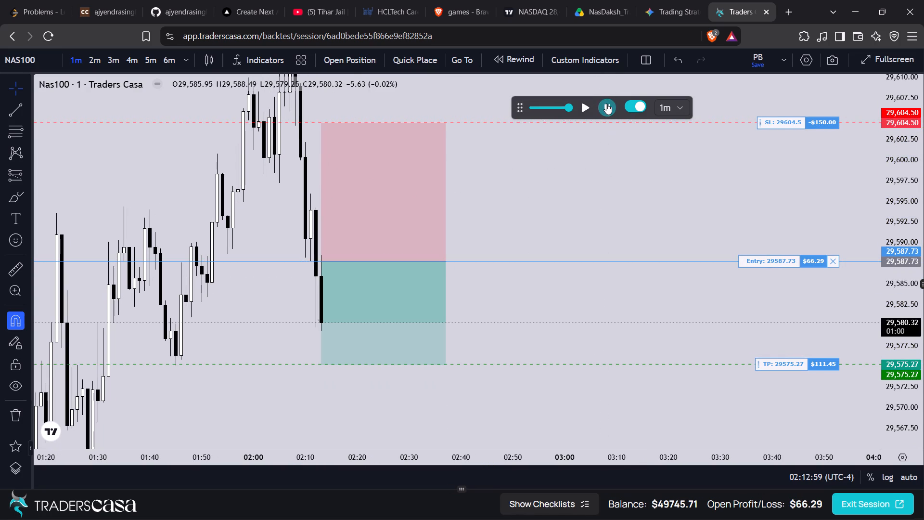
Lower the open sell trade's take profit to 29568.13.
{"action": "left_click_drag", "start_coordinate": [533, 332], "coordinate": [526, 255]}
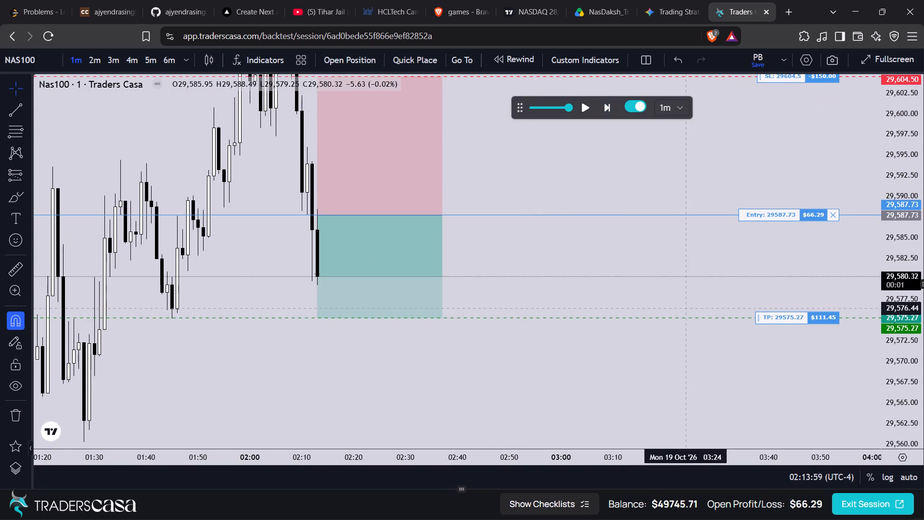
{"action": "left_click_drag", "start_coordinate": [774, 317], "coordinate": [777, 375]}
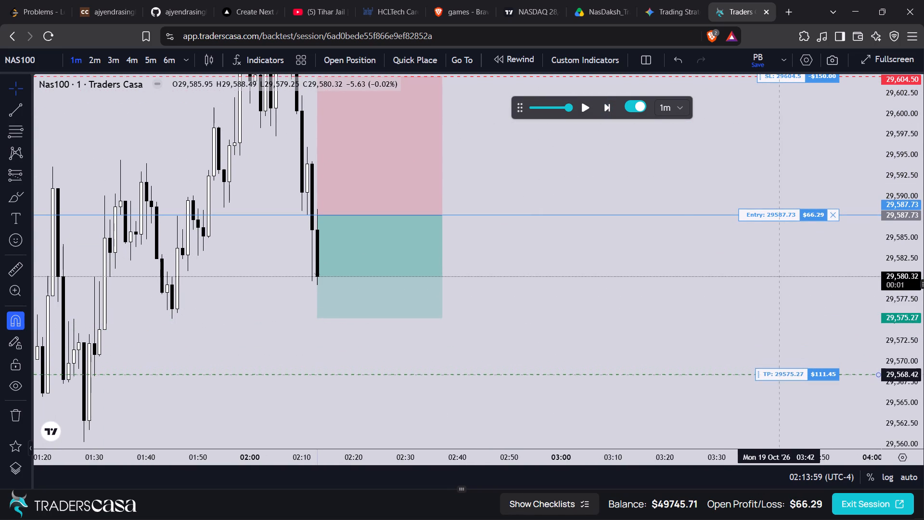
{"action": "left_click_drag", "start_coordinate": [777, 375], "coordinate": [777, 377]}
Move the open sell trade's stop loss to 29587.44, just below the entry price.
{"action": "left_click_drag", "start_coordinate": [780, 284], "coordinate": [785, 352]}
{"action": "left_click_drag", "start_coordinate": [789, 260], "coordinate": [783, 303]}
{"action": "left_click_drag", "start_coordinate": [784, 120], "coordinate": [783, 159]}
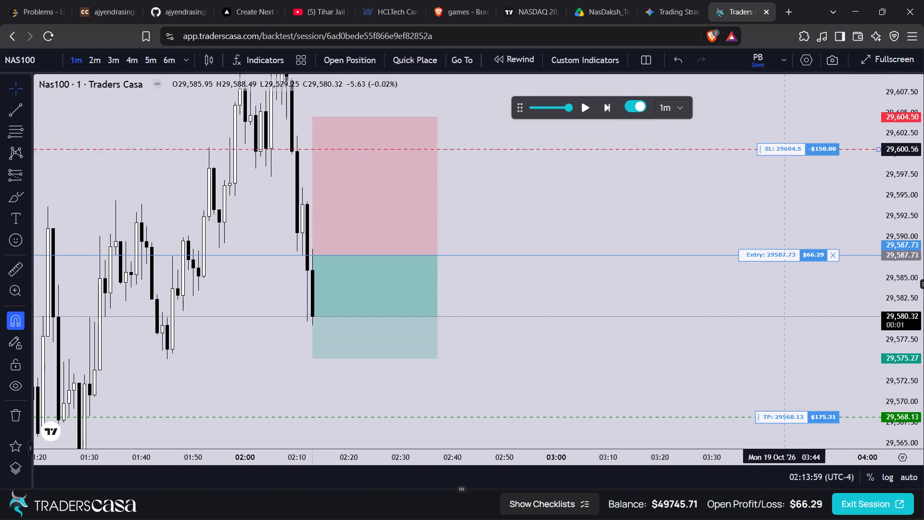
{"action": "left_click_drag", "start_coordinate": [783, 159], "coordinate": [776, 258]}
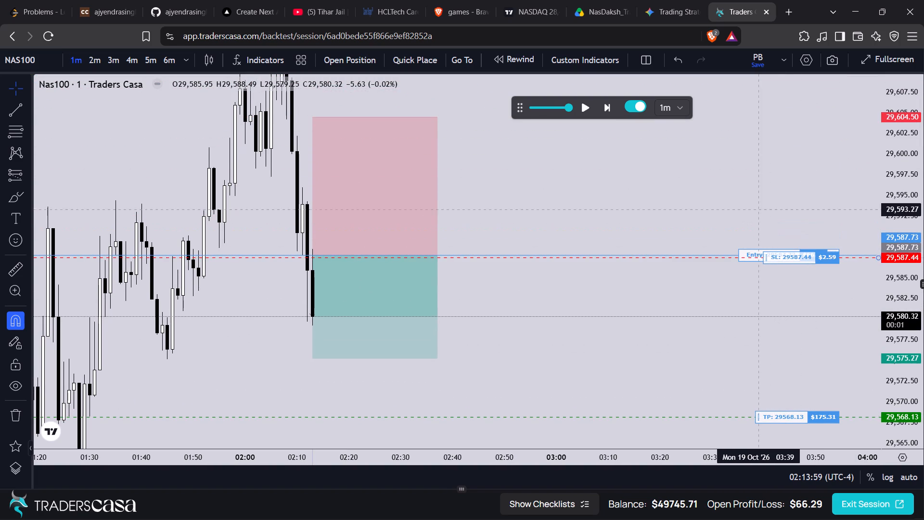
Advance the replay by two candles, through 02:15 on 19 Oct.
{"action": "left_click_drag", "start_coordinate": [757, 207], "coordinate": [751, 177]}
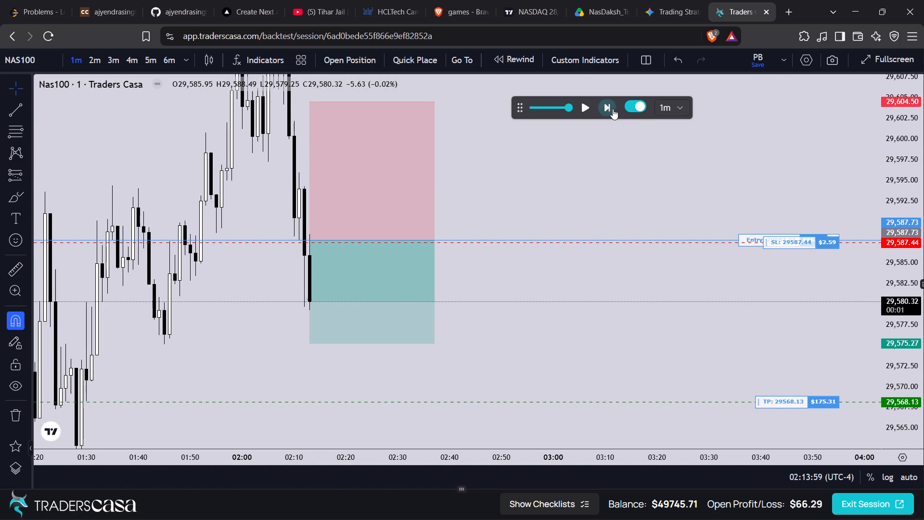
{"action": "left_click", "coordinate": [612, 109]}
{"action": "left_click", "coordinate": [612, 109]}
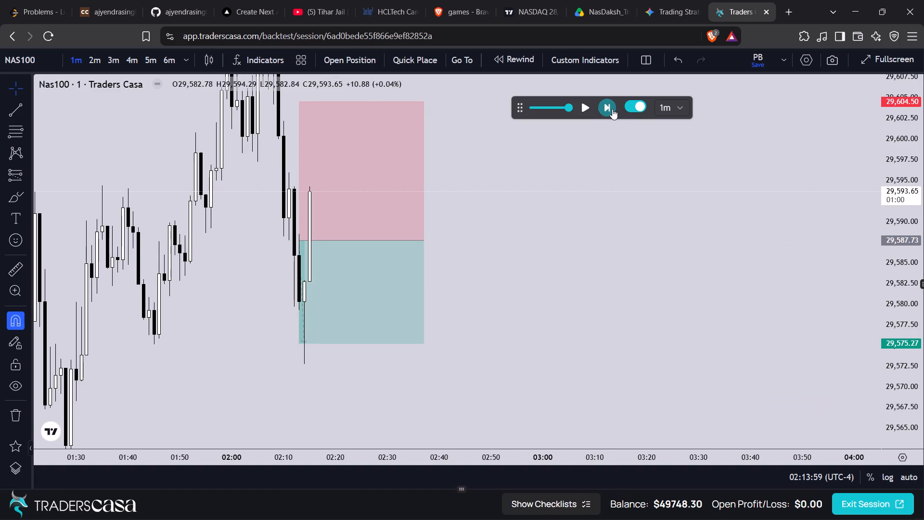
Delete the short position drawing that starts at 02:13.
{"action": "left_click", "coordinate": [401, 286]}
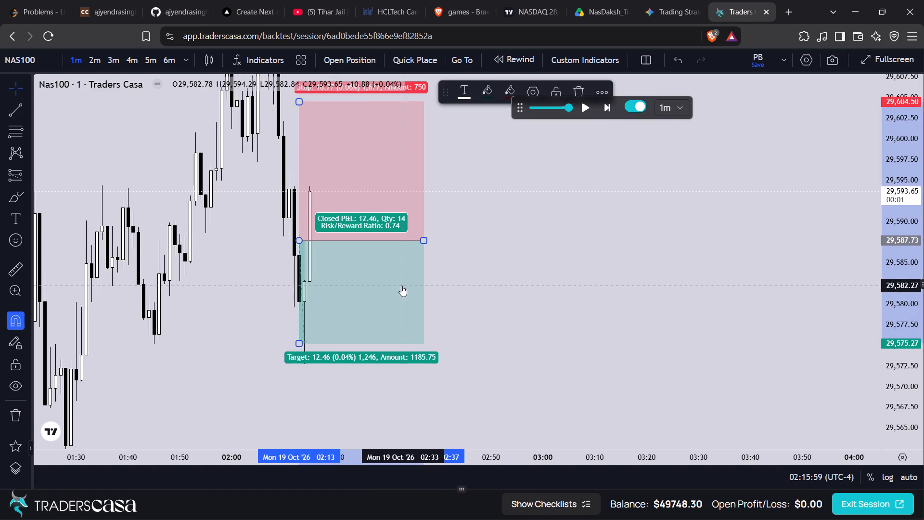
{"action": "key", "text": "Delete"}
Advance the replay candle by candle through the 02:20 candle on 19 Oct.
{"action": "left_click_drag", "start_coordinate": [429, 251], "coordinate": [446, 331]}
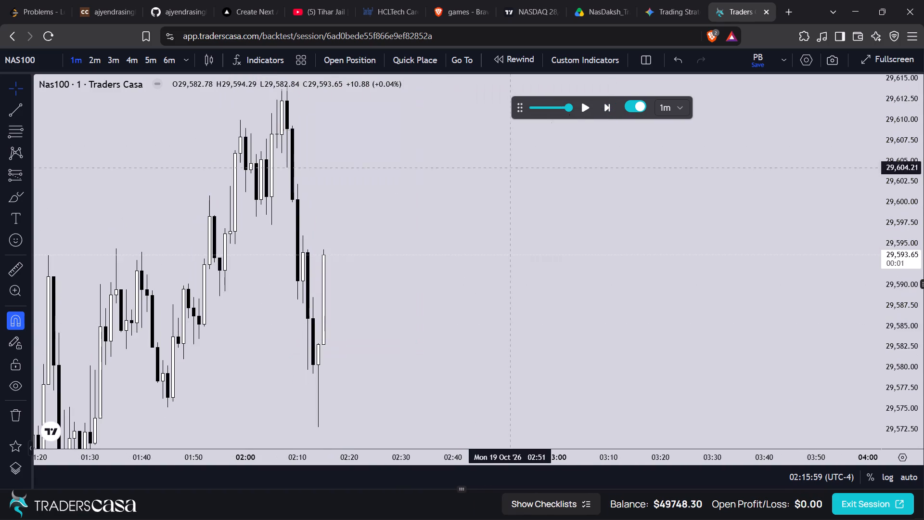
{"action": "left_click", "coordinate": [604, 110]}
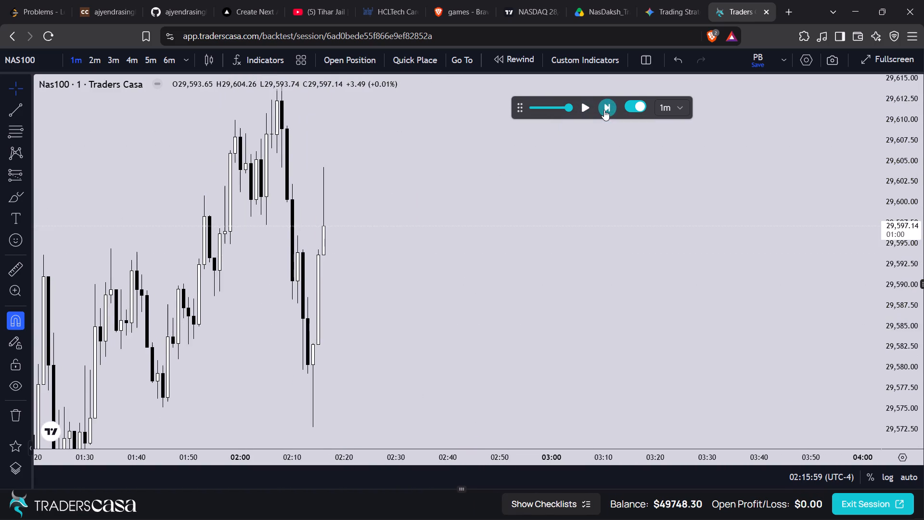
{"action": "left_click", "coordinate": [604, 110]}
{"action": "left_click", "coordinate": [604, 110]}
{"action": "left_click_drag", "start_coordinate": [545, 175], "coordinate": [565, 162]}
{"action": "left_click_drag", "start_coordinate": [416, 323], "coordinate": [450, 378]}
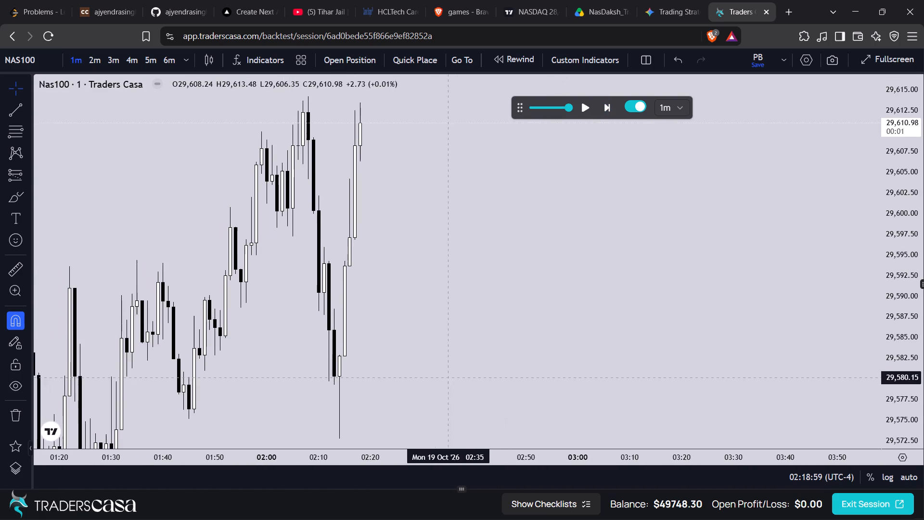
{"action": "left_click_drag", "start_coordinate": [470, 307], "coordinate": [466, 297]}
{"action": "left_click", "coordinate": [604, 106]}
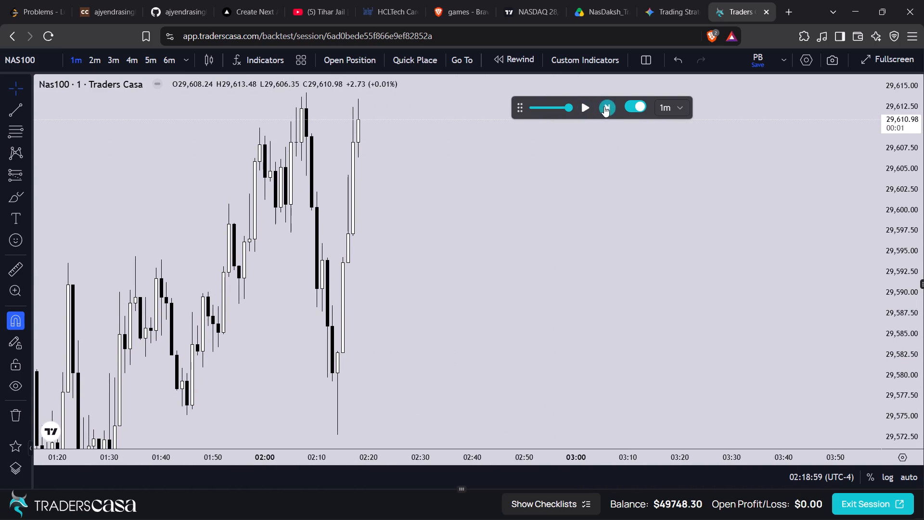
{"action": "left_click", "coordinate": [604, 106]}
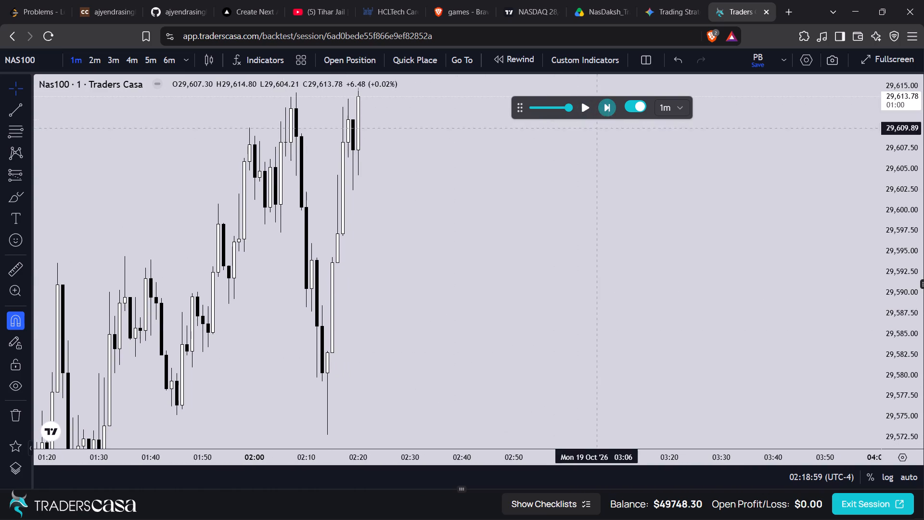
Advance the replay candle by candle through the 02:28 candle and dismiss the advertisement.
{"action": "left_click_drag", "start_coordinate": [592, 148], "coordinate": [595, 237]}
{"action": "left_click", "coordinate": [609, 101]}
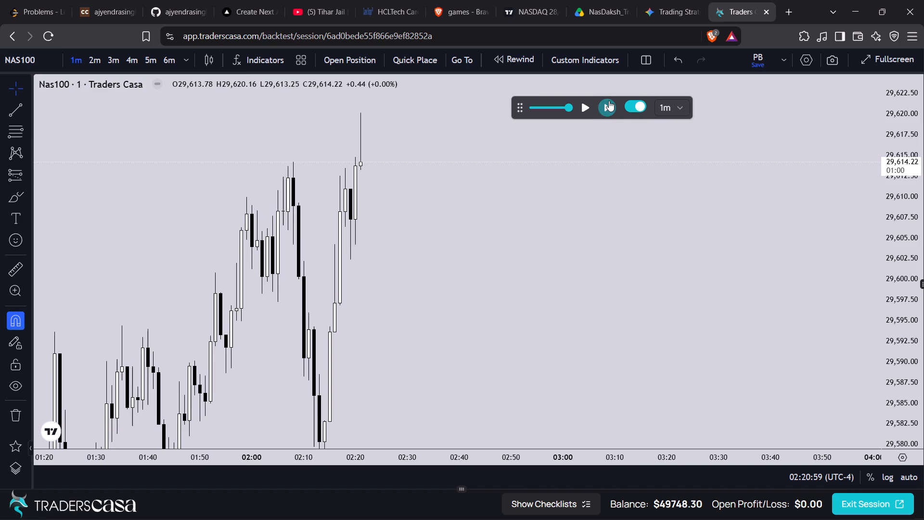
{"action": "left_click", "coordinate": [608, 102]}
{"action": "left_click", "coordinate": [608, 102]}
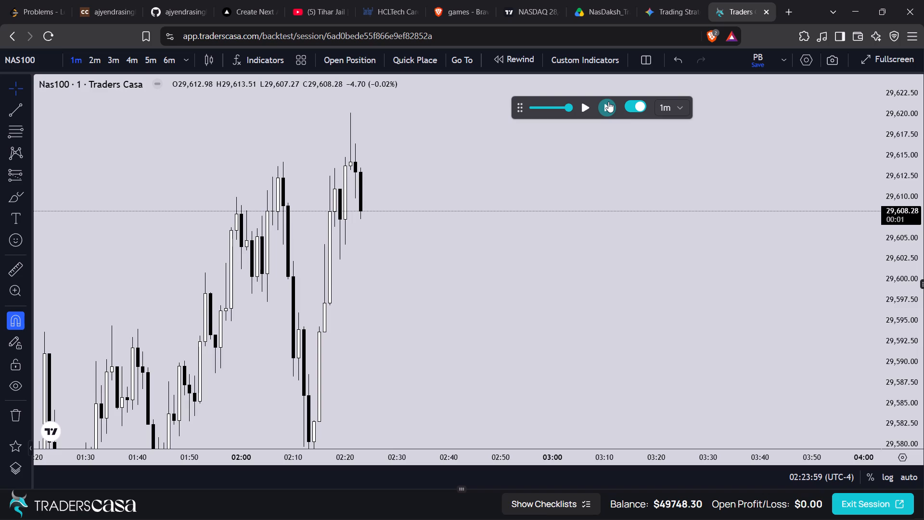
{"action": "left_click", "coordinate": [608, 102]}
{"action": "left_click", "coordinate": [608, 102]}
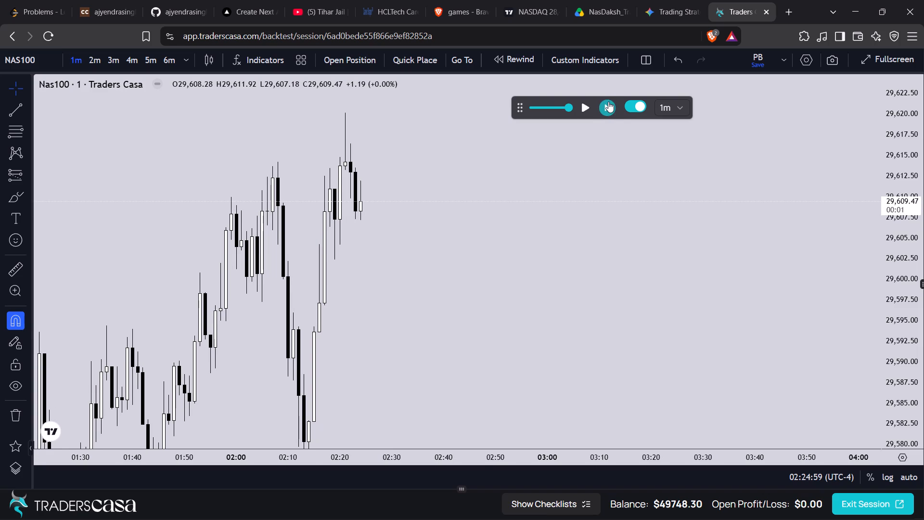
{"action": "left_click", "coordinate": [608, 102]}
{"action": "left_click", "coordinate": [608, 102]}
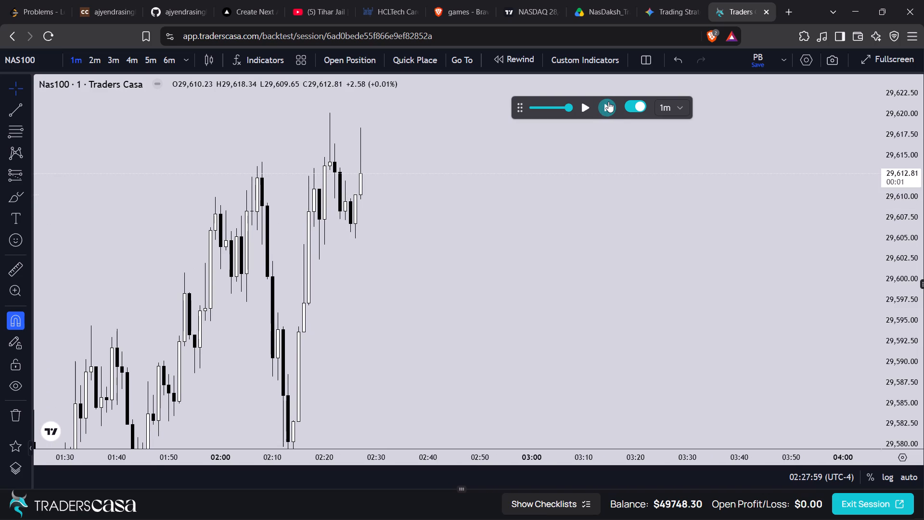
{"action": "left_click", "coordinate": [608, 102]}
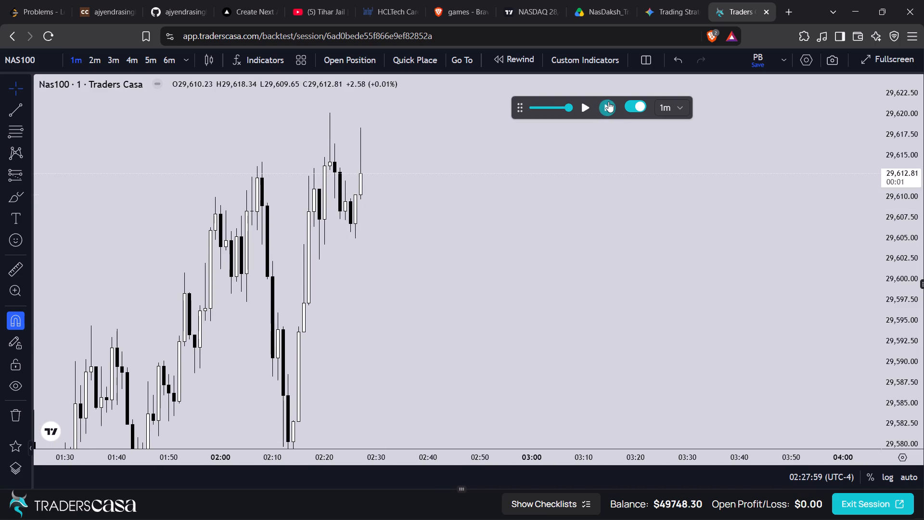
{"action": "left_click", "coordinate": [608, 102]}
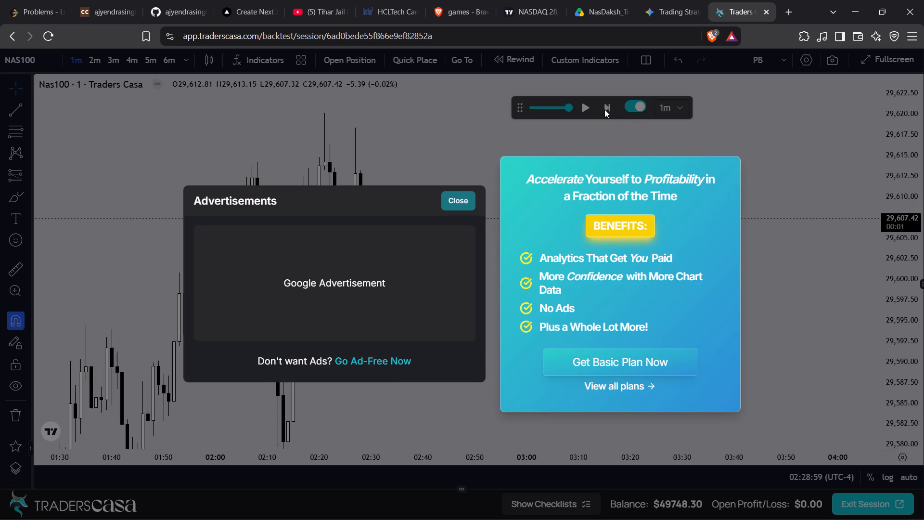
{"action": "left_click", "coordinate": [454, 205]}
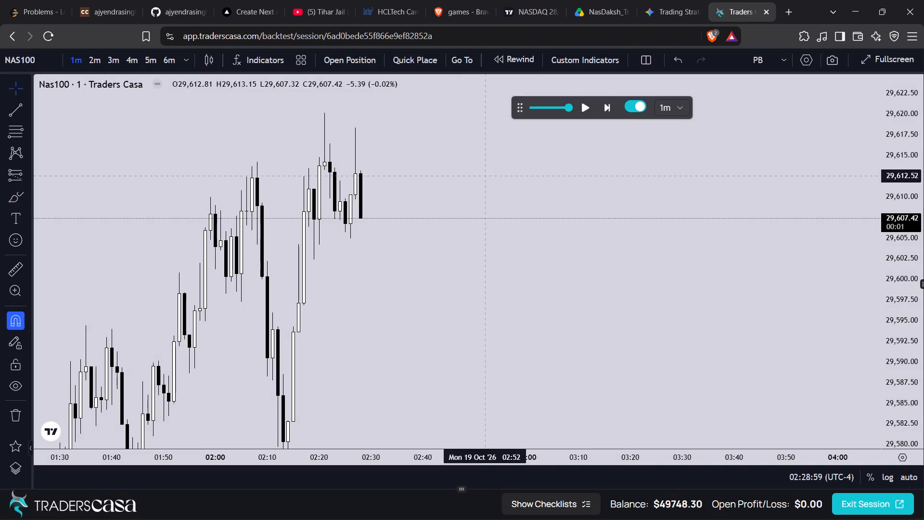
Advance the replay candle by candle through the 02:37 candle on 19 Oct.
{"action": "left_click", "coordinate": [602, 108]}
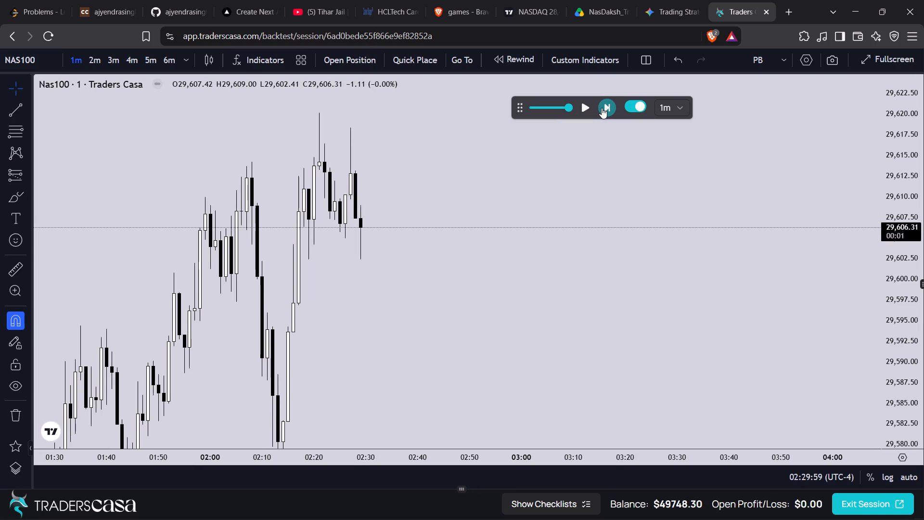
{"action": "left_click", "coordinate": [602, 108]}
{"action": "left_click", "coordinate": [602, 108]}
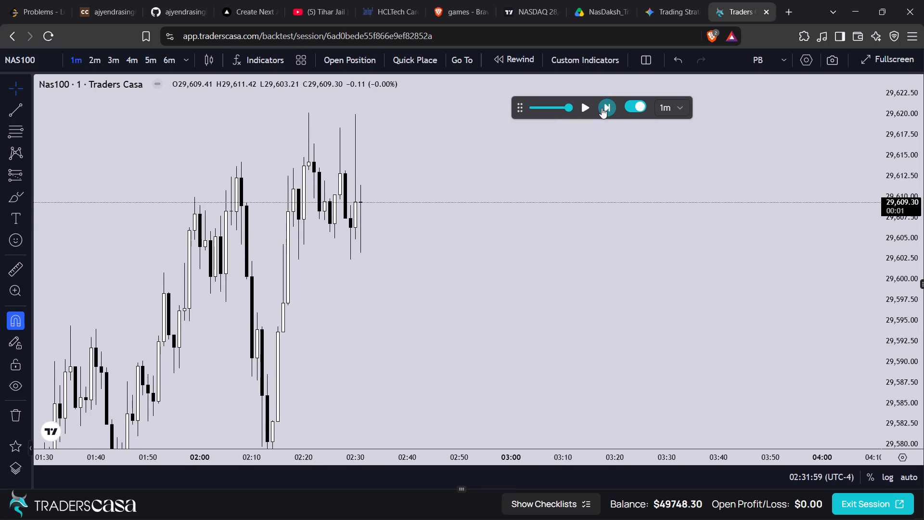
{"action": "left_click", "coordinate": [602, 108]}
{"action": "left_click", "coordinate": [602, 108]}
{"action": "left_click", "coordinate": [602, 108]}
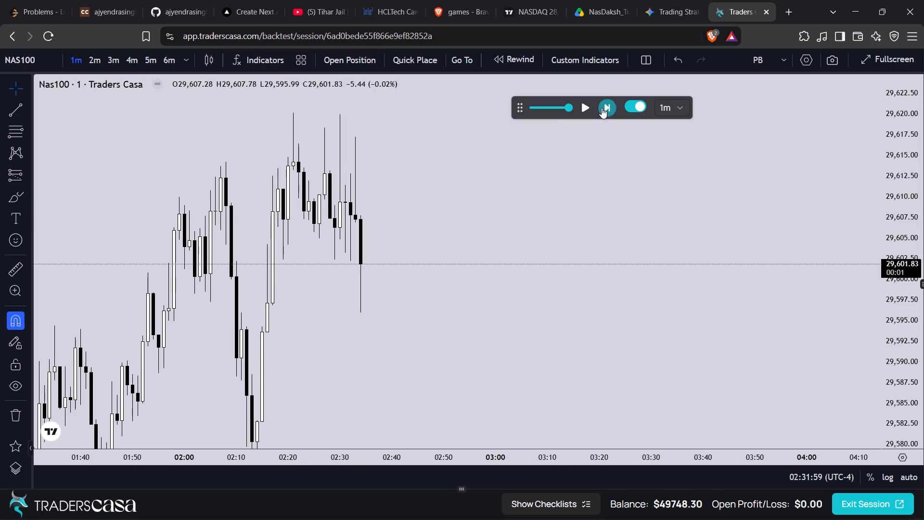
{"action": "left_click", "coordinate": [602, 108]}
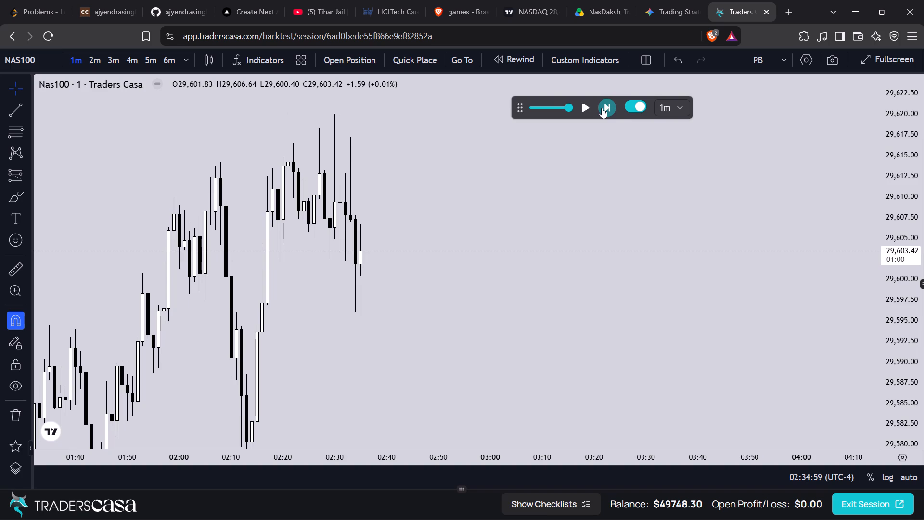
{"action": "left_click", "coordinate": [602, 108]}
{"action": "left_click", "coordinate": [602, 108]}
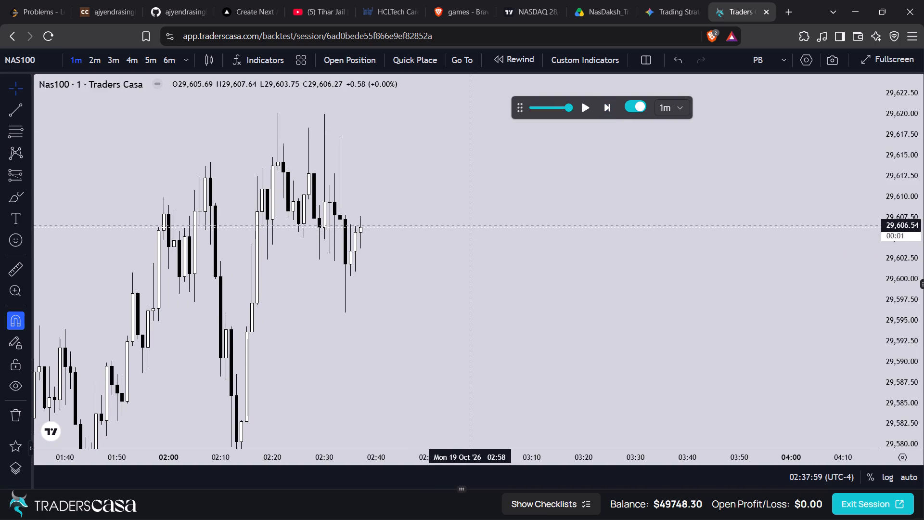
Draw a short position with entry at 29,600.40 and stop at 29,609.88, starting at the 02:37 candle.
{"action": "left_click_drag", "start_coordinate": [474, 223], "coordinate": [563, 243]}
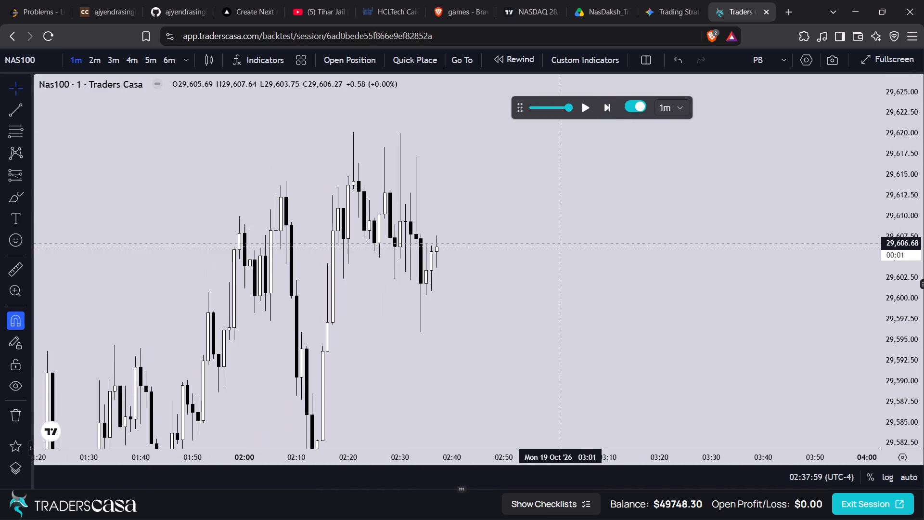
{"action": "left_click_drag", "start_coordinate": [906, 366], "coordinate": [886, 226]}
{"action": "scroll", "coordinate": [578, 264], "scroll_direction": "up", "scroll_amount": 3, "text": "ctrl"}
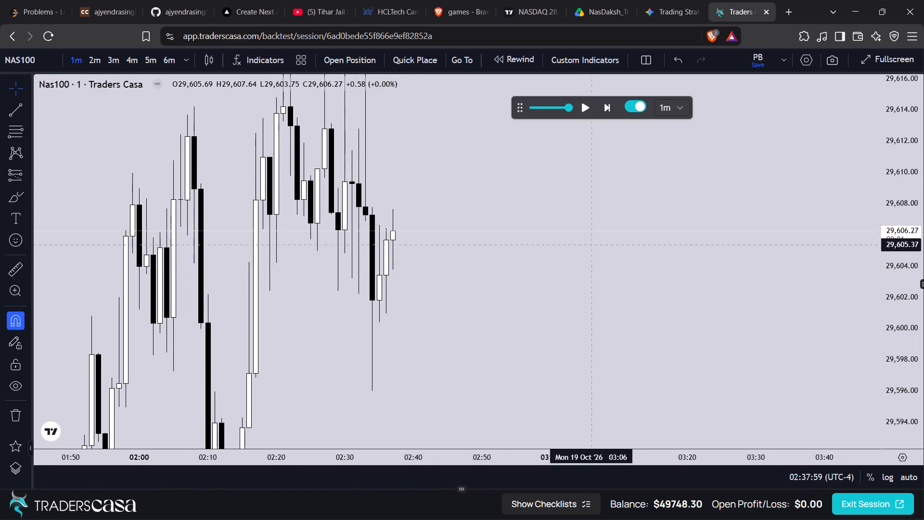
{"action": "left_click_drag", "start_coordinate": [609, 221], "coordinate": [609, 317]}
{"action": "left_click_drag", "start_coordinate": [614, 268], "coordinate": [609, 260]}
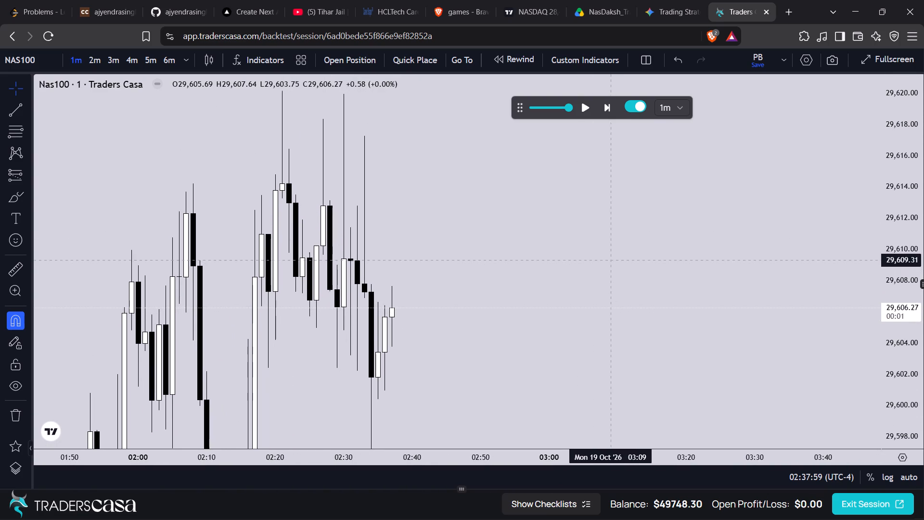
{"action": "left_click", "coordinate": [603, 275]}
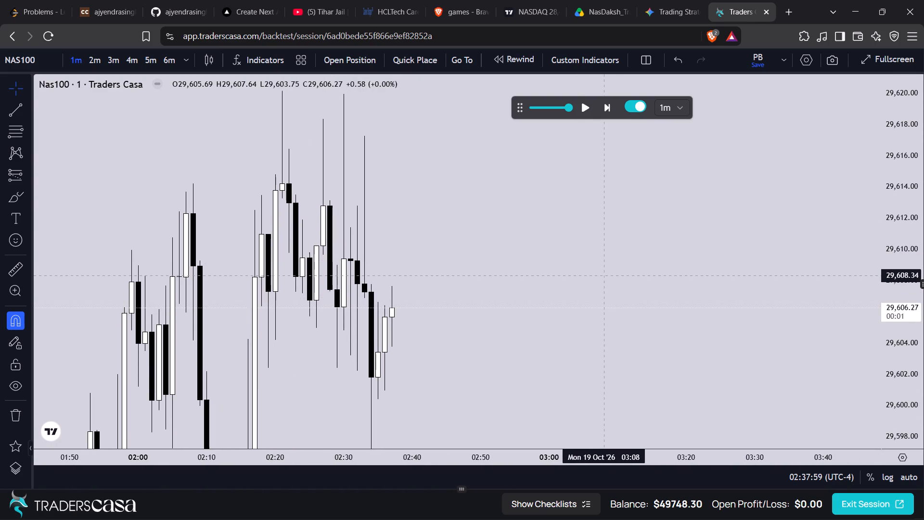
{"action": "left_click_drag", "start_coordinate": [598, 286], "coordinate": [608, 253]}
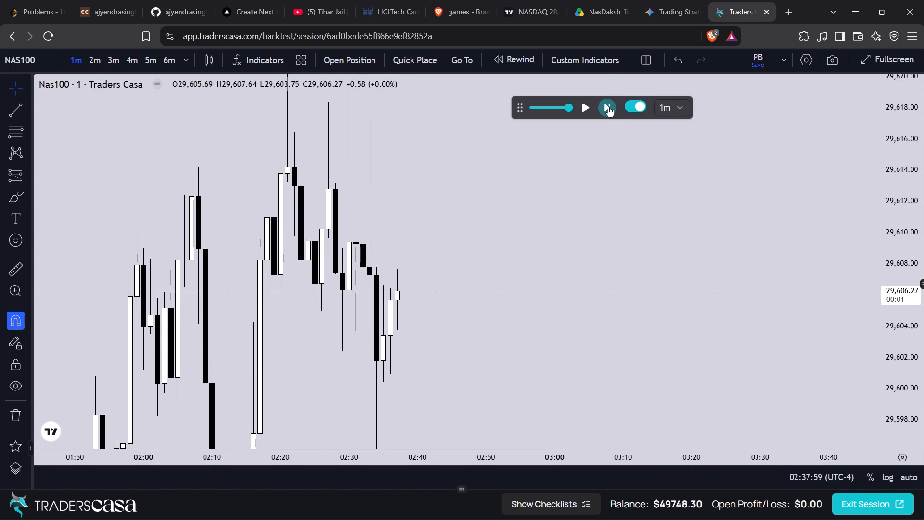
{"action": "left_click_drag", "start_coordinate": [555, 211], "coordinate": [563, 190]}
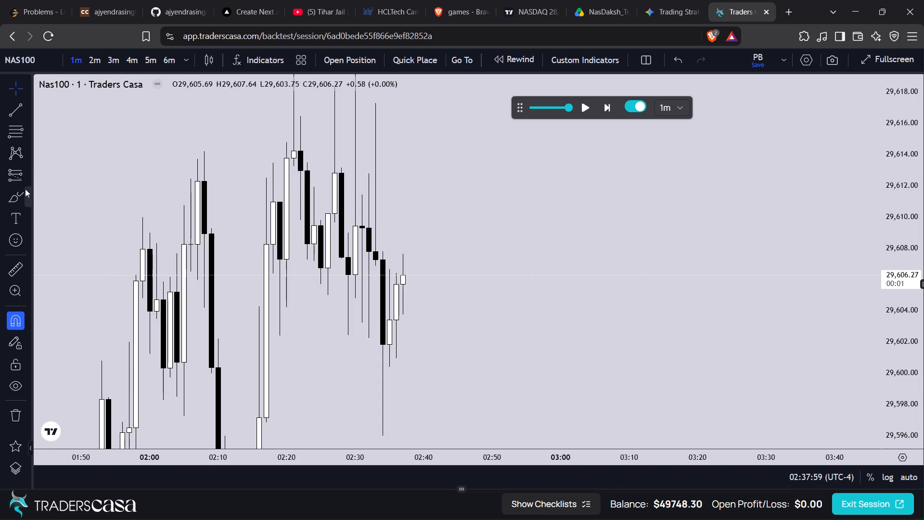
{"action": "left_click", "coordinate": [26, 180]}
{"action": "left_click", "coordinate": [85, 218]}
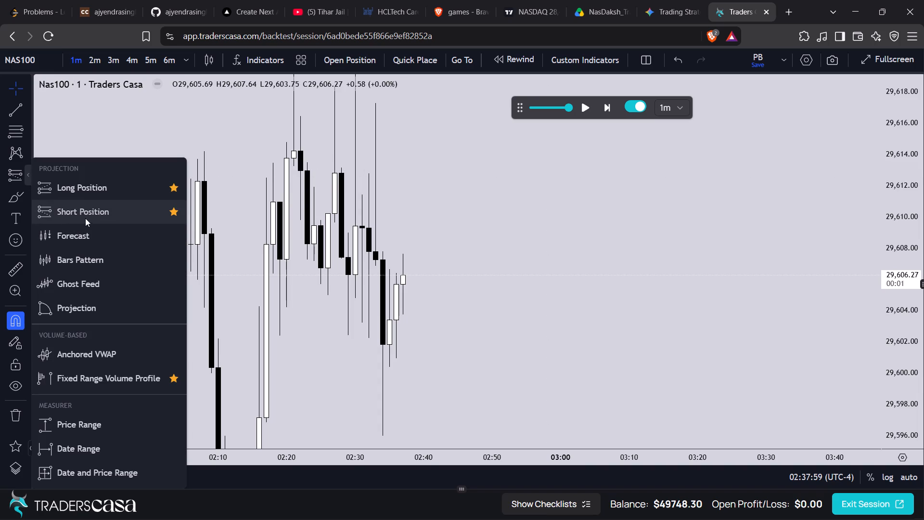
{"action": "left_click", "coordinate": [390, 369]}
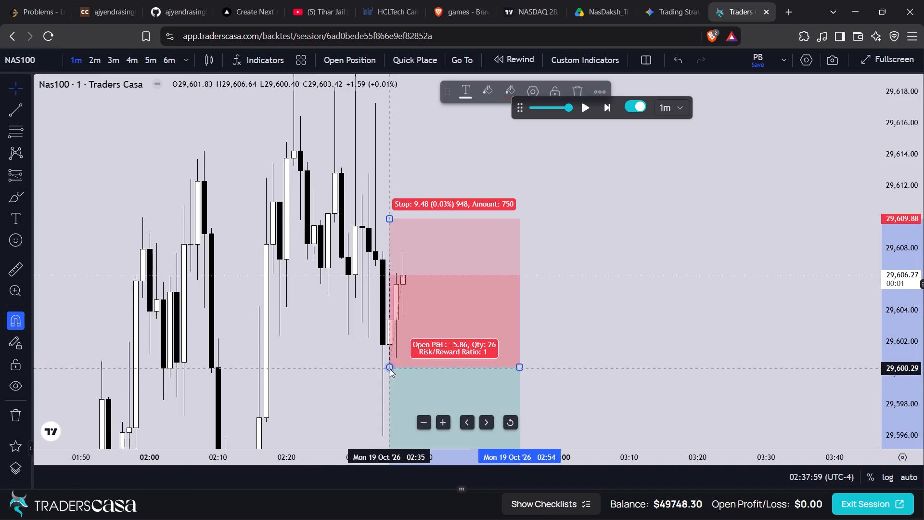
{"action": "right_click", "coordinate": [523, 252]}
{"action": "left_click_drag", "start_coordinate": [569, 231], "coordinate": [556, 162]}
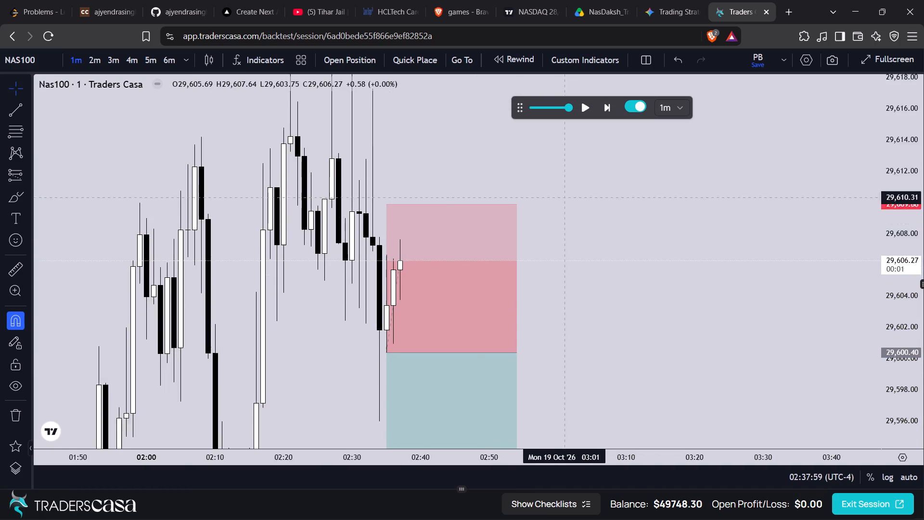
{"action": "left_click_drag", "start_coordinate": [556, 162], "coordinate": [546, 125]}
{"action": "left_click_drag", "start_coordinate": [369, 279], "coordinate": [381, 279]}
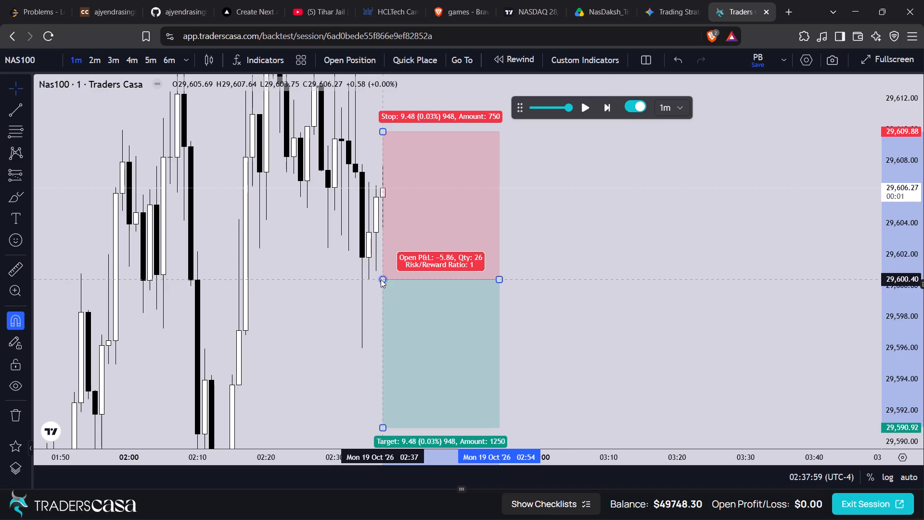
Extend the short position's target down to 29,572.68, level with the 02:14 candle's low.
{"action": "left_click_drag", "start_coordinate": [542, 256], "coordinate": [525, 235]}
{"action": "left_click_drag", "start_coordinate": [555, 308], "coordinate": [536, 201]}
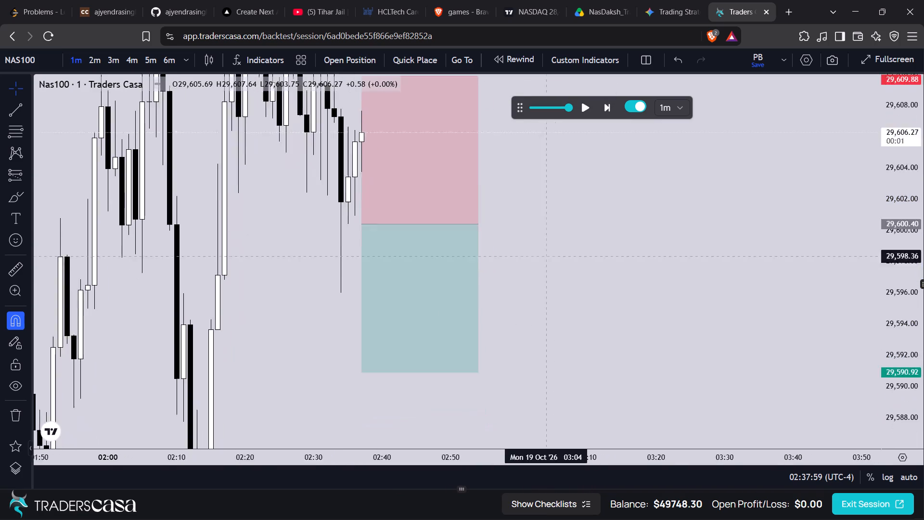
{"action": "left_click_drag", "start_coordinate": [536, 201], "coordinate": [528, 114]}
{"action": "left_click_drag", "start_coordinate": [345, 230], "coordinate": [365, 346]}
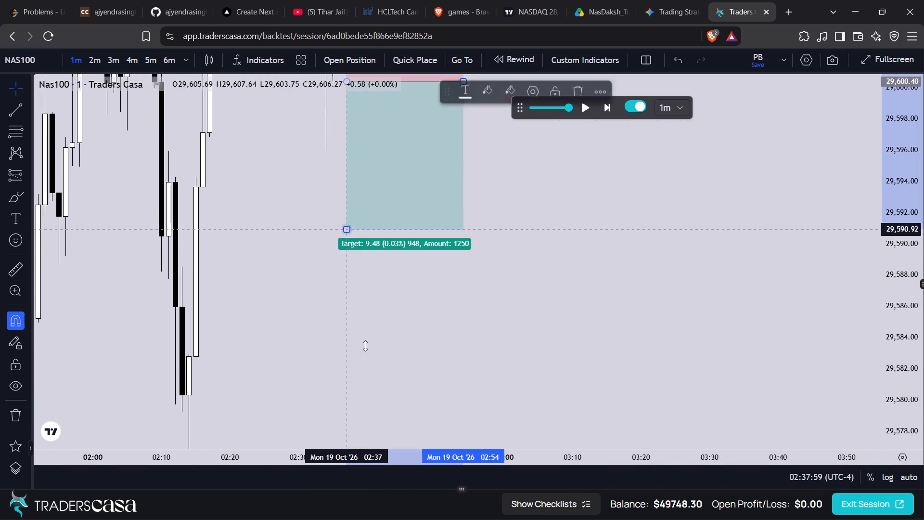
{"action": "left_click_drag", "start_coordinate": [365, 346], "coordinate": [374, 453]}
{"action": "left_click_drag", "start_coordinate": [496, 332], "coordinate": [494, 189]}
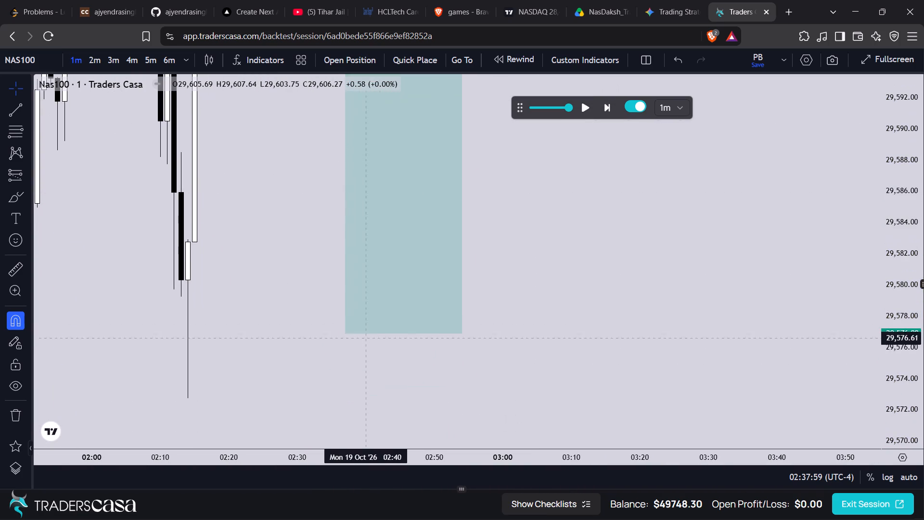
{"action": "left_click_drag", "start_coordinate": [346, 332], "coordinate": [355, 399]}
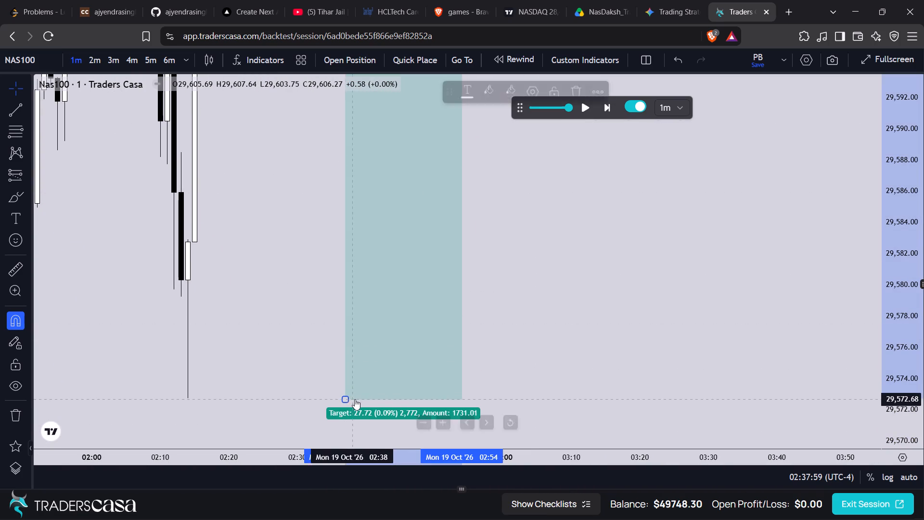
Advance the replay by one candle to 02:38 on 19 Oct.
{"action": "left_click_drag", "start_coordinate": [518, 204], "coordinate": [523, 424]}
{"action": "left_click_drag", "start_coordinate": [539, 207], "coordinate": [541, 383]}
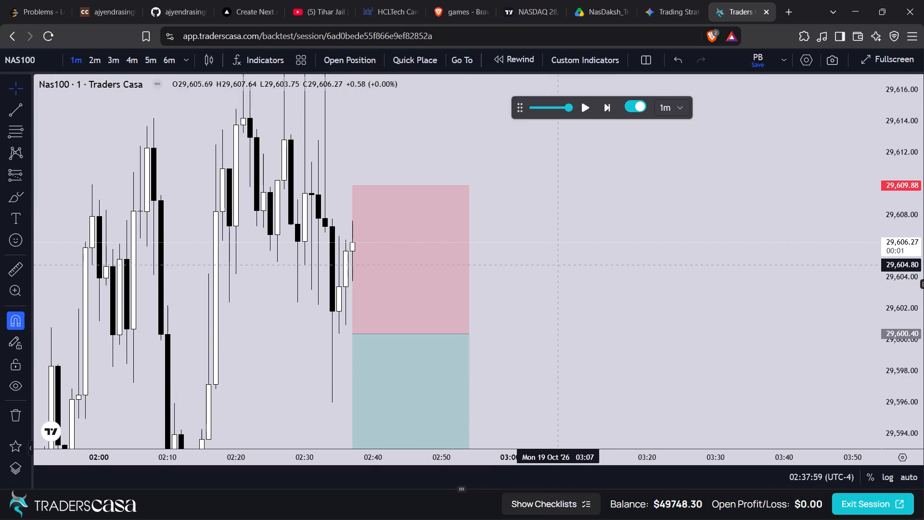
{"action": "left_click", "coordinate": [610, 108]}
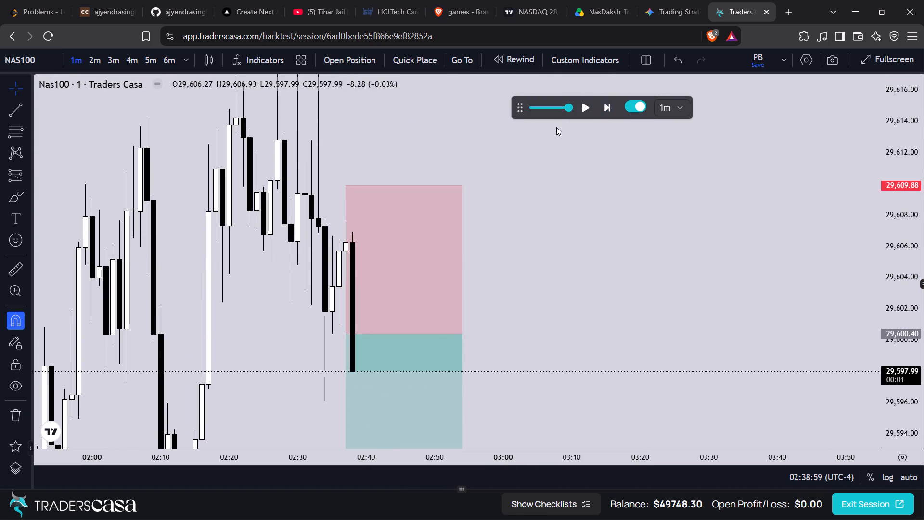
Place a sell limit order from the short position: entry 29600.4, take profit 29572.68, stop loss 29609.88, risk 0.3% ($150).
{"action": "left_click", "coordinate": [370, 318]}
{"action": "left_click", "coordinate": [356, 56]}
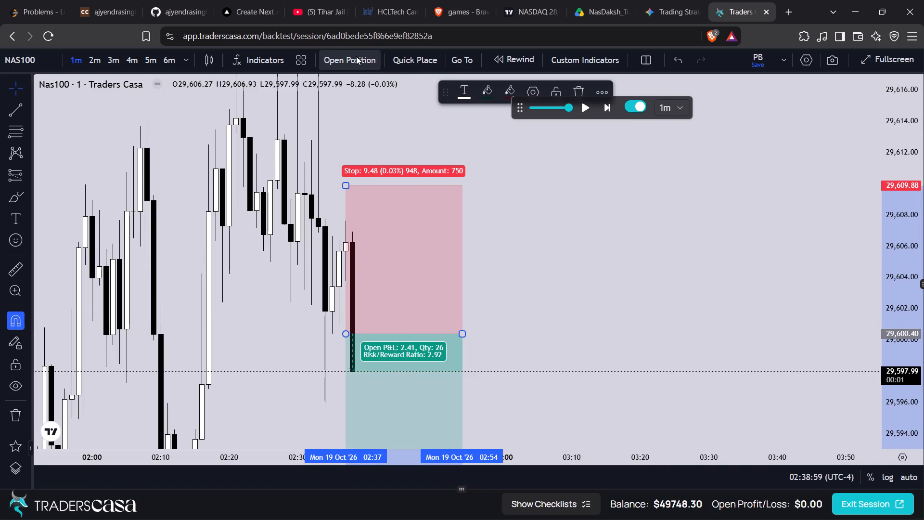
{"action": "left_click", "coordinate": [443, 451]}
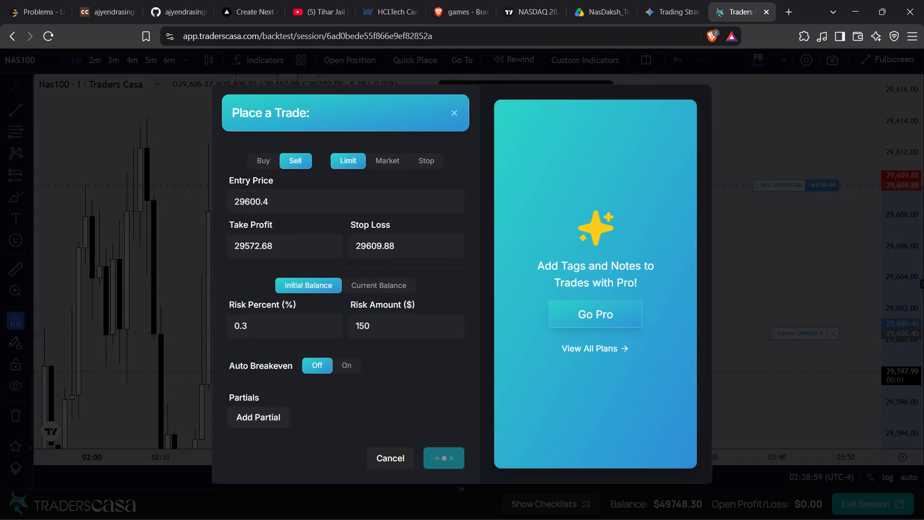
Advance the replay candle by candle through the 02:48 candle on 19 Oct.
{"action": "left_click_drag", "start_coordinate": [632, 306], "coordinate": [586, 179]}
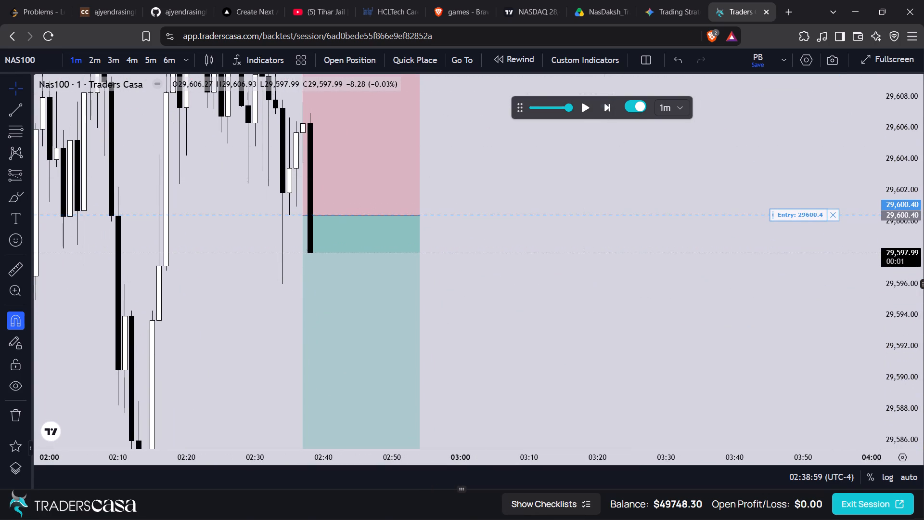
{"action": "left_click", "coordinate": [605, 111]}
{"action": "left_click", "coordinate": [605, 111]}
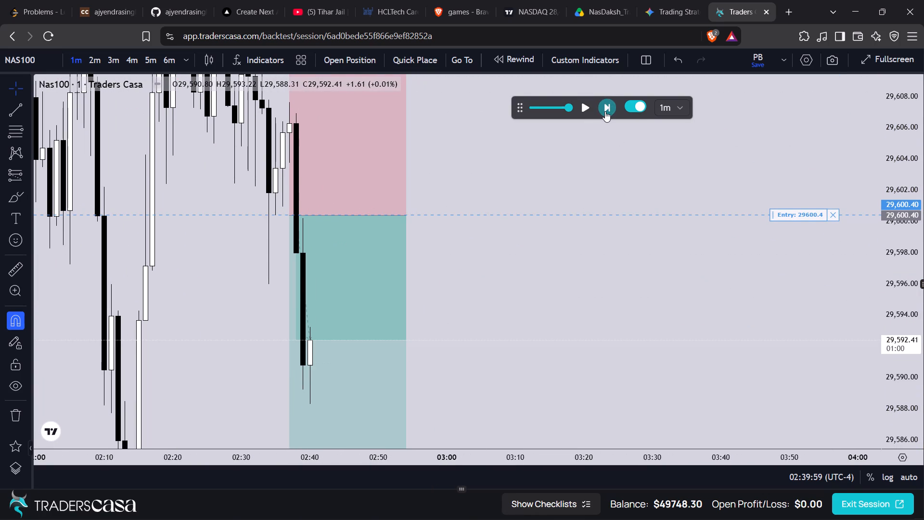
{"action": "left_click", "coordinate": [605, 111]}
{"action": "left_click", "coordinate": [605, 111]}
{"action": "left_click", "coordinate": [605, 111]}
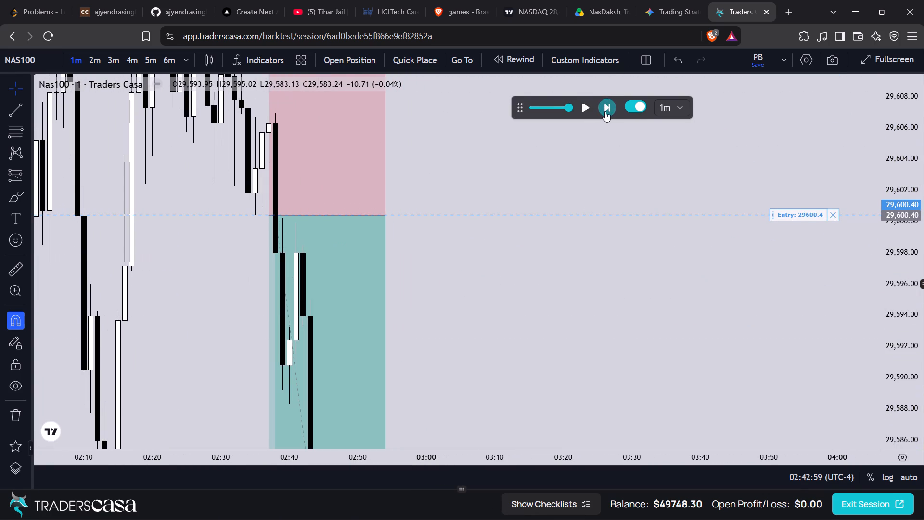
{"action": "left_click", "coordinate": [605, 111]}
{"action": "left_click_drag", "start_coordinate": [586, 263], "coordinate": [647, 127]}
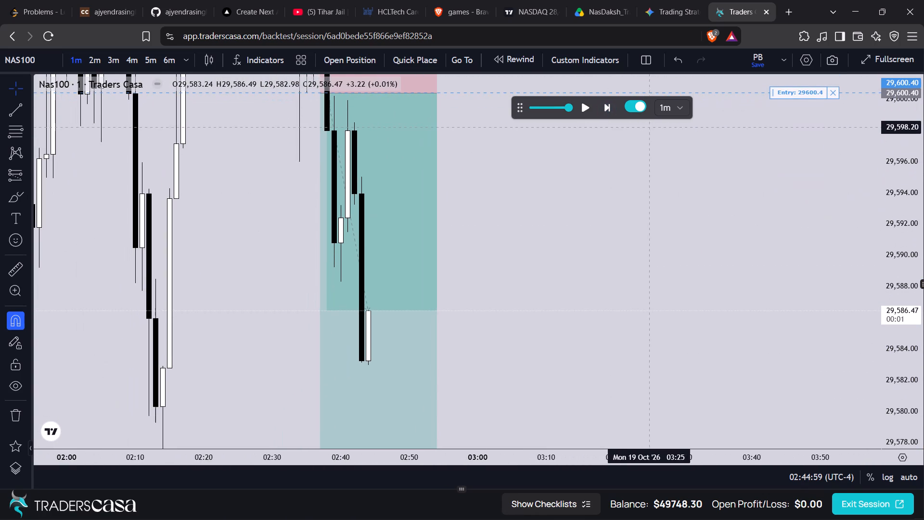
{"action": "left_click_drag", "start_coordinate": [911, 108], "coordinate": [884, 312]}
{"action": "scroll", "coordinate": [761, 296], "scroll_direction": "down", "scroll_amount": 1}
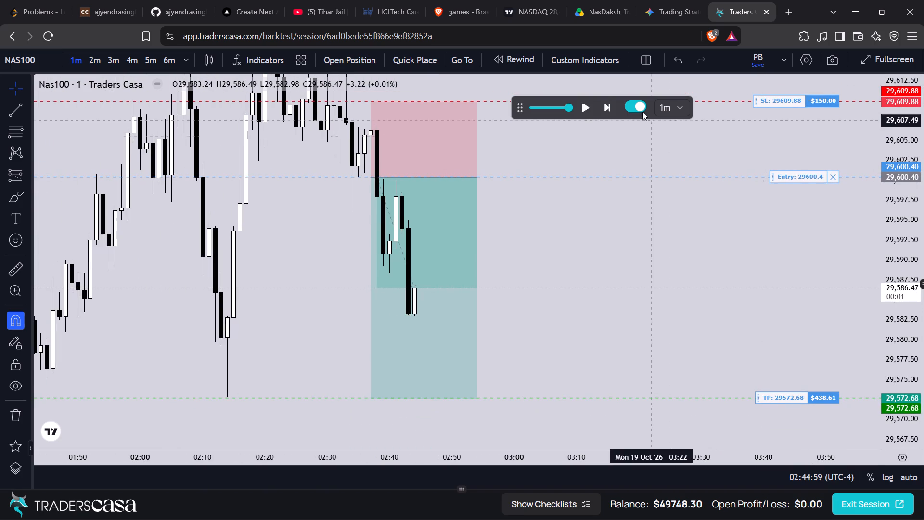
{"action": "left_click", "coordinate": [609, 105]}
{"action": "left_click", "coordinate": [609, 105]}
{"action": "left_click", "coordinate": [609, 105]}
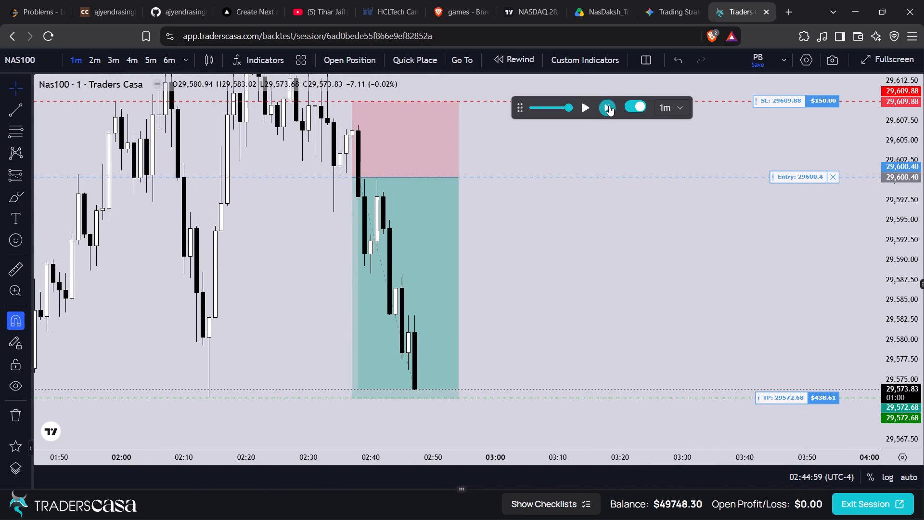
{"action": "left_click", "coordinate": [609, 105]}
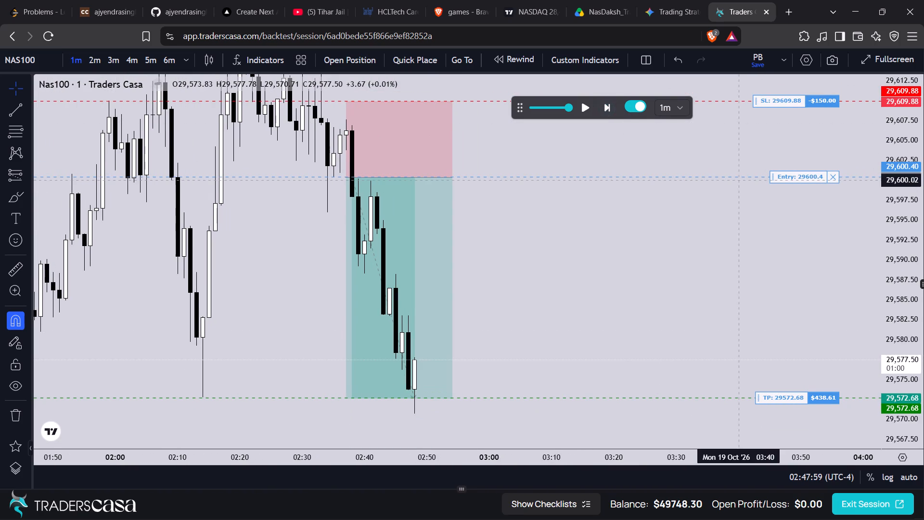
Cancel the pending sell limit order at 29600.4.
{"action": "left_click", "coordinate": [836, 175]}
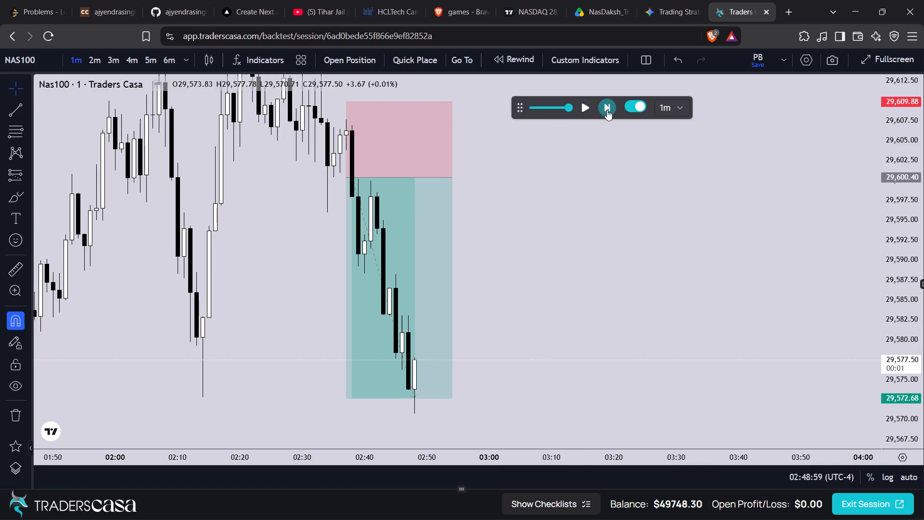
Move the floating replay controls off the chart area.
{"action": "left_click_drag", "start_coordinate": [521, 110], "coordinate": [462, 58]}
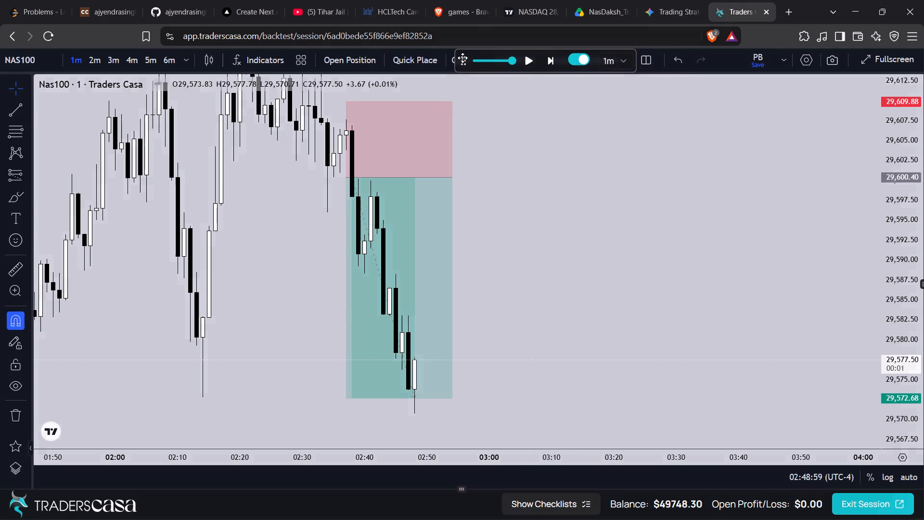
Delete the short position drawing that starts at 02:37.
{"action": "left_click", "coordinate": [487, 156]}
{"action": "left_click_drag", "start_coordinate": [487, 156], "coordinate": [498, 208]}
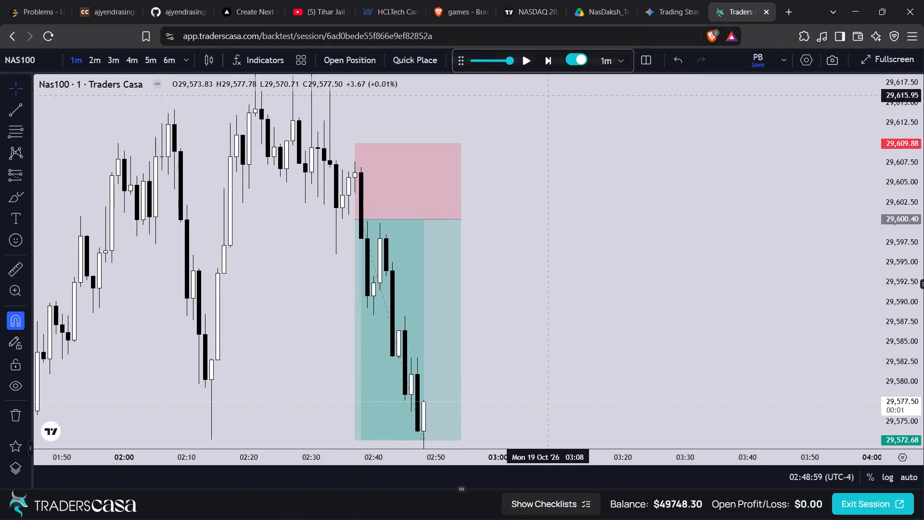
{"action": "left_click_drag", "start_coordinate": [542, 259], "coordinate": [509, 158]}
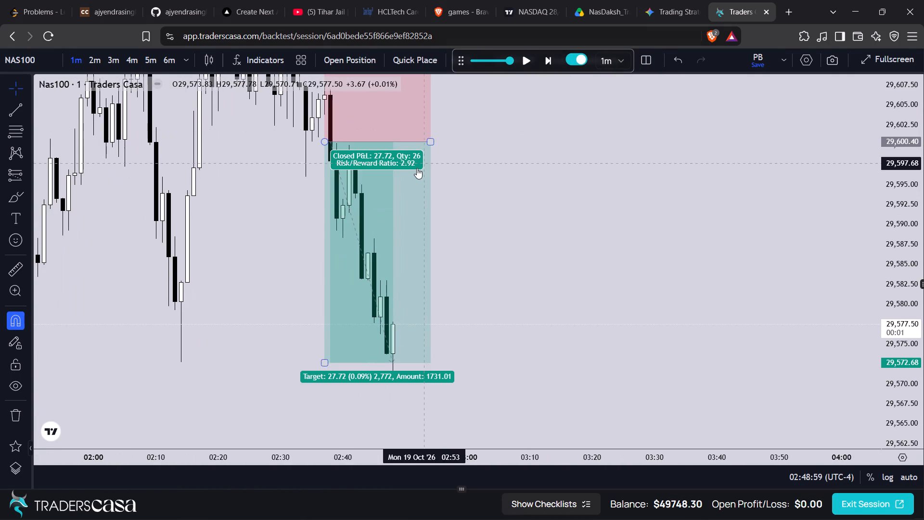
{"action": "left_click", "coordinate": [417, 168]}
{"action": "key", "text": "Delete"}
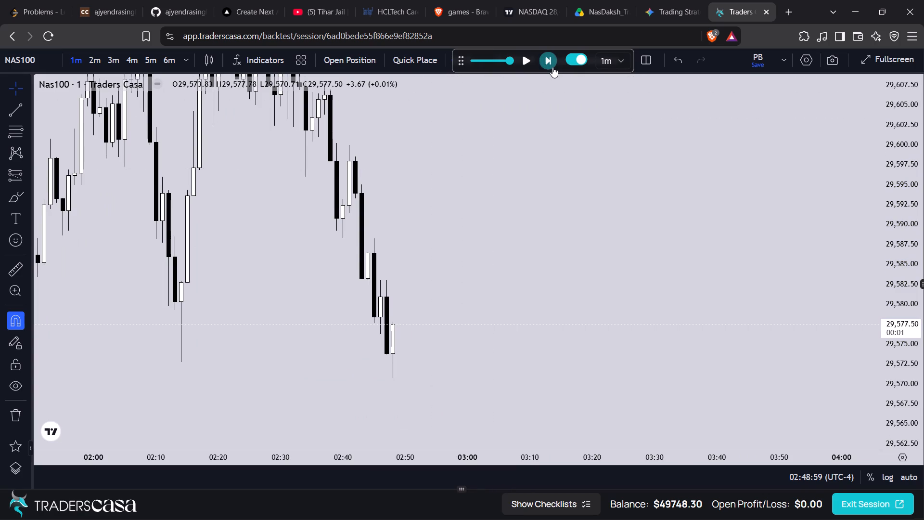
Advance the replay candle by candle through the 02:53 candle on 19 Oct.
{"action": "left_click", "coordinate": [552, 67]}
{"action": "left_click", "coordinate": [552, 62]}
{"action": "left_click", "coordinate": [552, 62]}
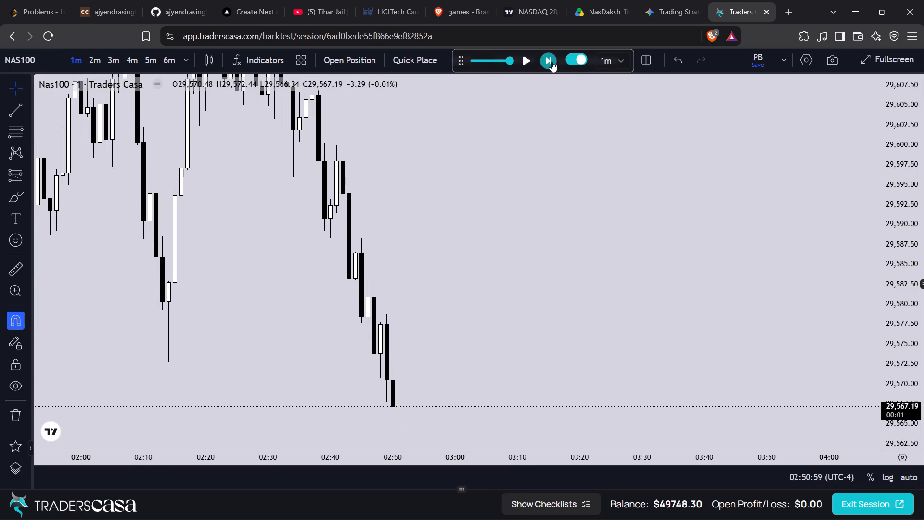
{"action": "left_click", "coordinate": [552, 62]}
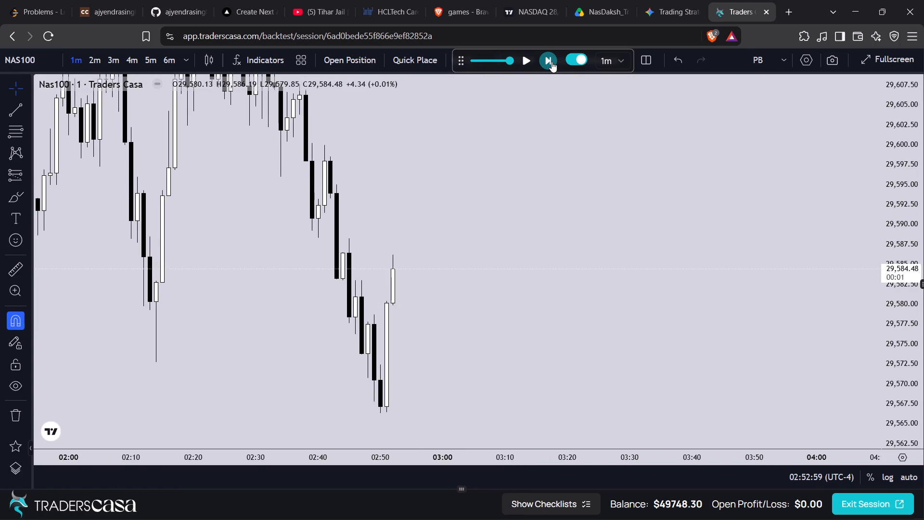
{"action": "left_click", "coordinate": [552, 62]}
Draw a long position starting at 02:54 with entry 29,586.05, target 29,600.09 and stop 29,572.23.
{"action": "left_click_drag", "start_coordinate": [495, 233], "coordinate": [483, 222]}
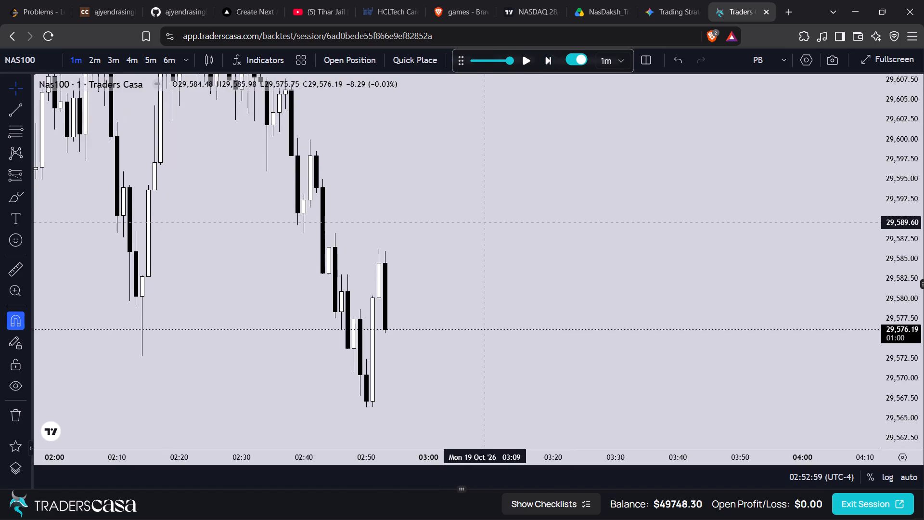
{"action": "left_click", "coordinate": [27, 174]}
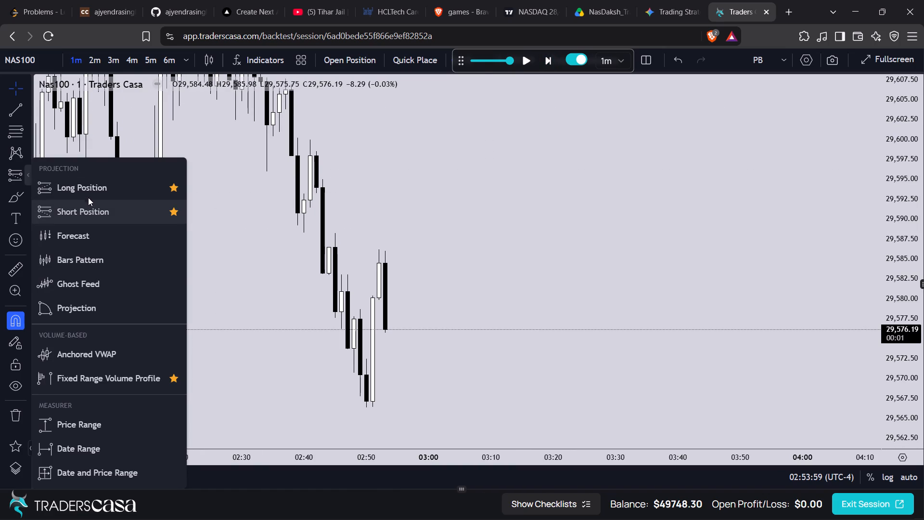
{"action": "left_click", "coordinate": [92, 194]}
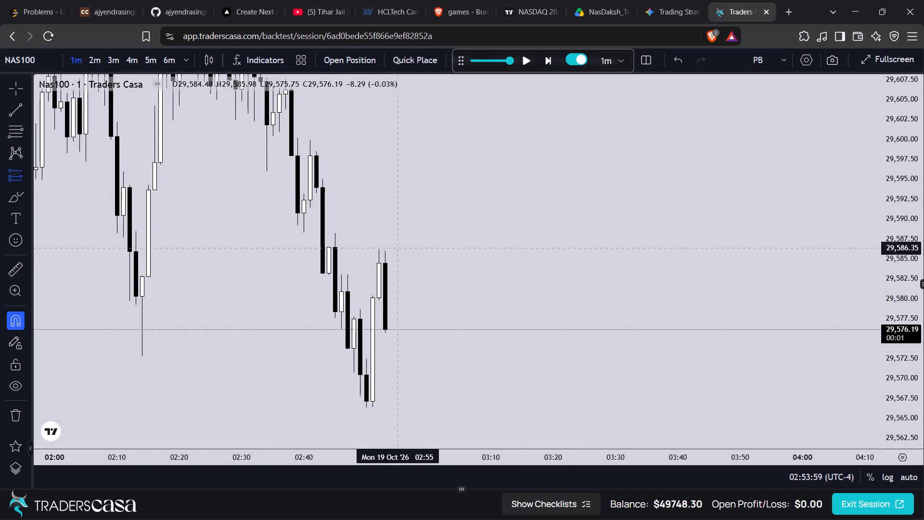
{"action": "left_click", "coordinate": [393, 251]}
{"action": "right_click", "coordinate": [479, 186]}
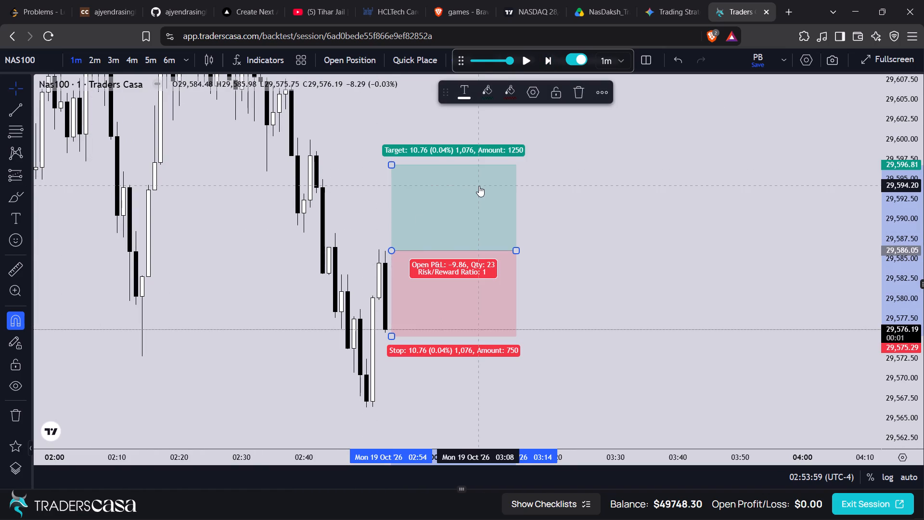
{"action": "left_click_drag", "start_coordinate": [389, 164], "coordinate": [422, 139]}
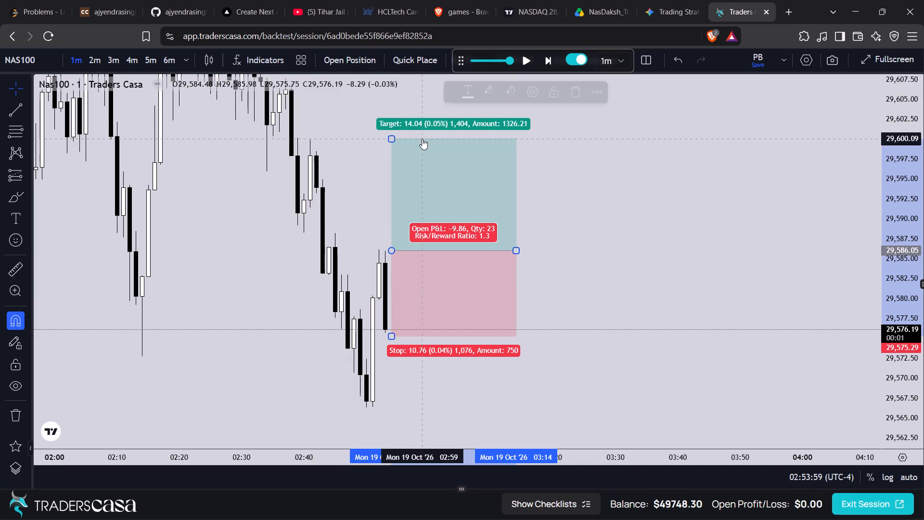
{"action": "left_click_drag", "start_coordinate": [580, 262], "coordinate": [569, 231]}
{"action": "left_click_drag", "start_coordinate": [384, 313], "coordinate": [410, 334]}
{"action": "left_click_drag", "start_coordinate": [385, 335], "coordinate": [392, 335]}
Place a buy stop order from the long position: entry 29586.05, take profit 29600.09, stop loss 29572.23, risk 0.3% ($150).
{"action": "left_click", "coordinate": [371, 56]}
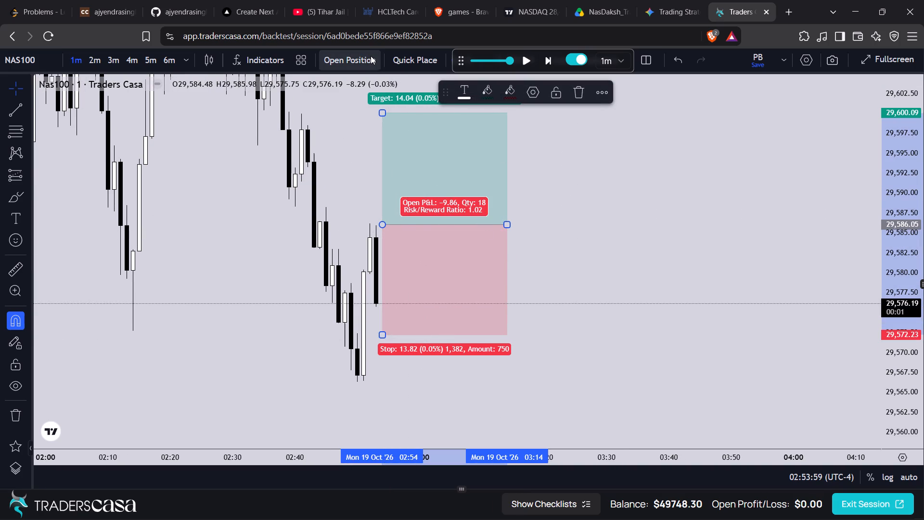
{"action": "left_click", "coordinate": [454, 450]}
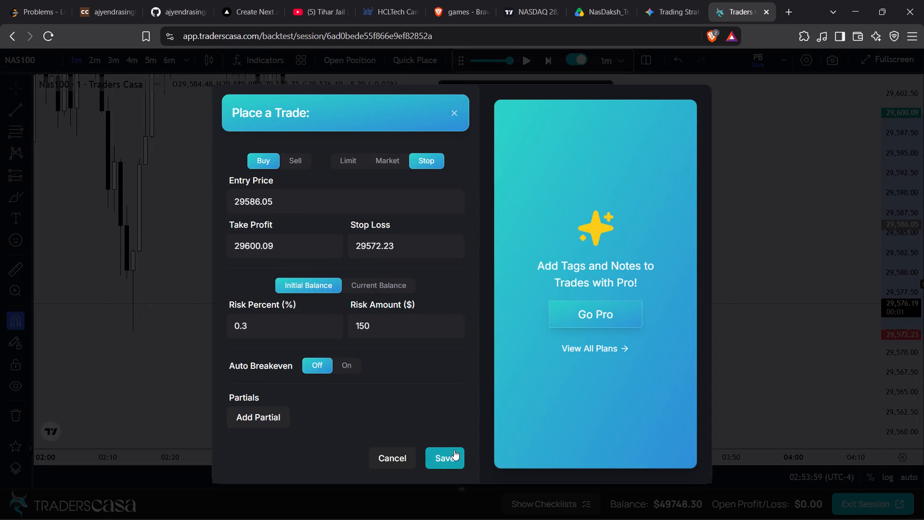
Advance the replay beyond the 02:53 candle on 19 Oct.
{"action": "left_click", "coordinate": [548, 66]}
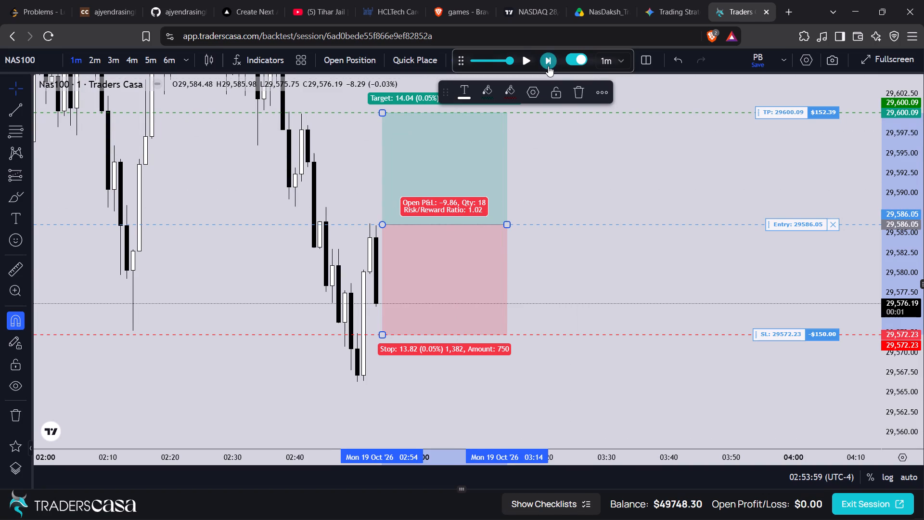
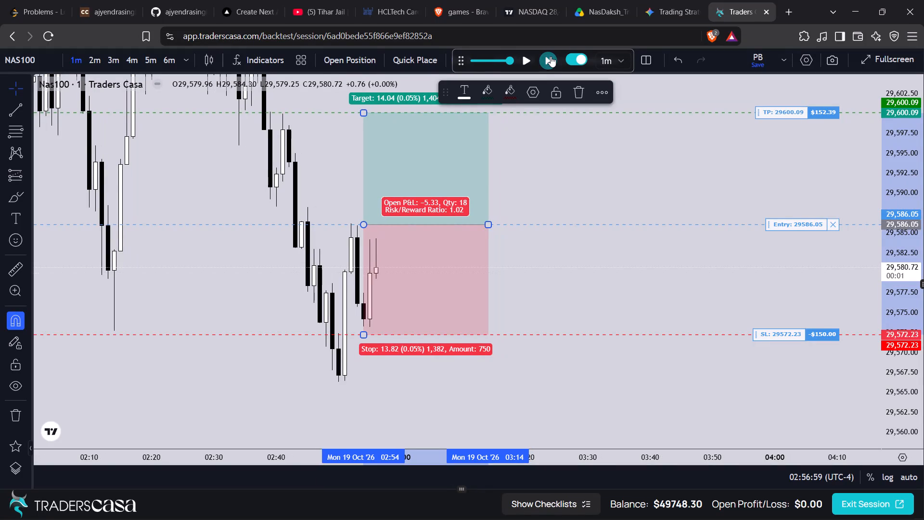
Advance the replay by one candle to the 02:57 candle on 19 Oct.
{"action": "left_click", "coordinate": [551, 56]}
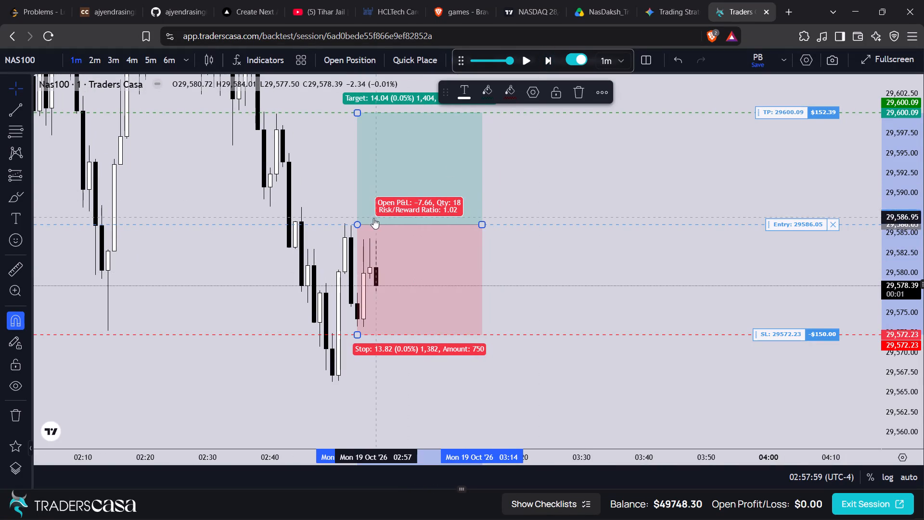
Lower the pending buy order's entry to 29584.24 and realign the long position drawing to start at 02:56 with entry 29,584.30.
{"action": "left_click_drag", "start_coordinate": [776, 225], "coordinate": [779, 236]}
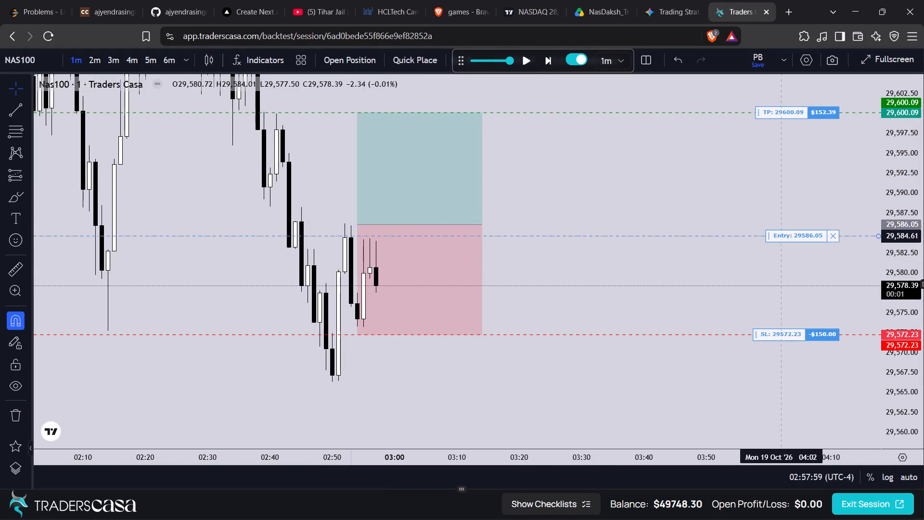
{"action": "left_click_drag", "start_coordinate": [779, 236], "coordinate": [780, 239]}
{"action": "left_click_drag", "start_coordinate": [358, 226], "coordinate": [369, 235]}
Advance the replay candle by candle through the 03:00 candle on 19 Oct.
{"action": "left_click_drag", "start_coordinate": [532, 209], "coordinate": [509, 205]}
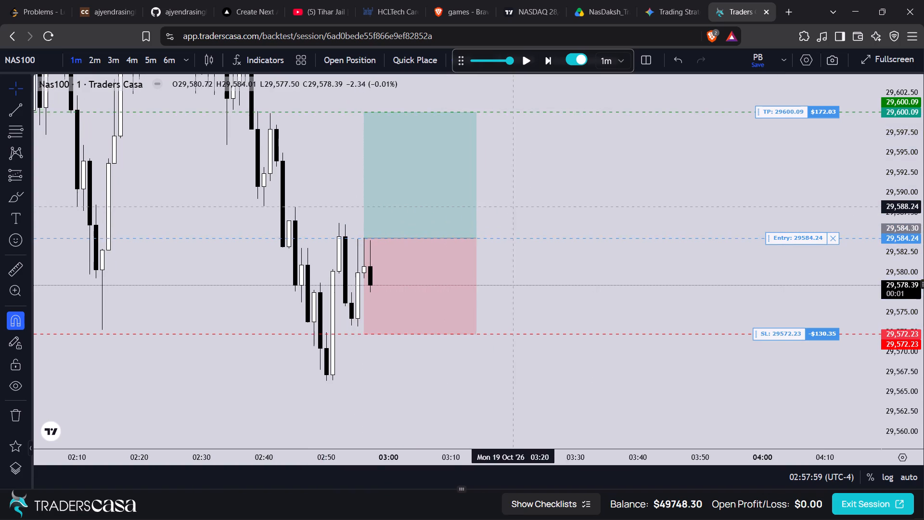
{"action": "left_click_drag", "start_coordinate": [509, 205], "coordinate": [502, 202]}
{"action": "left_click", "coordinate": [547, 65]}
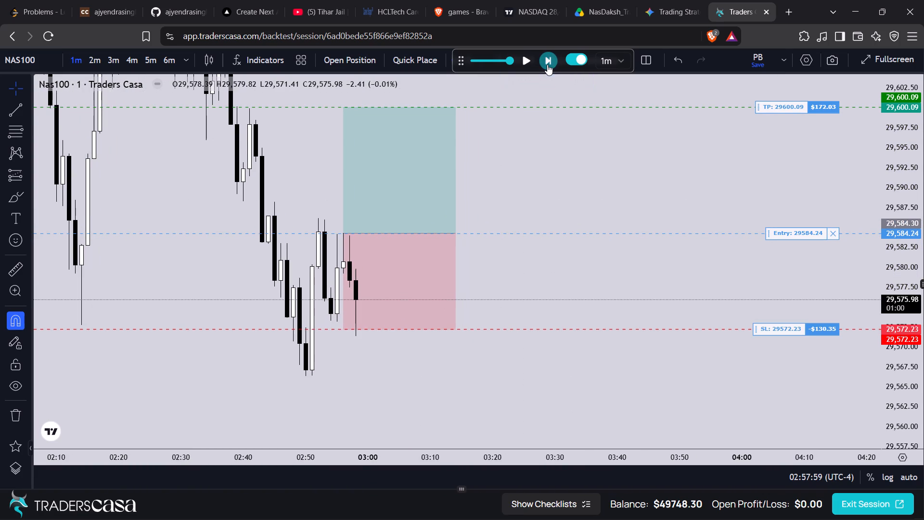
{"action": "left_click", "coordinate": [547, 65]}
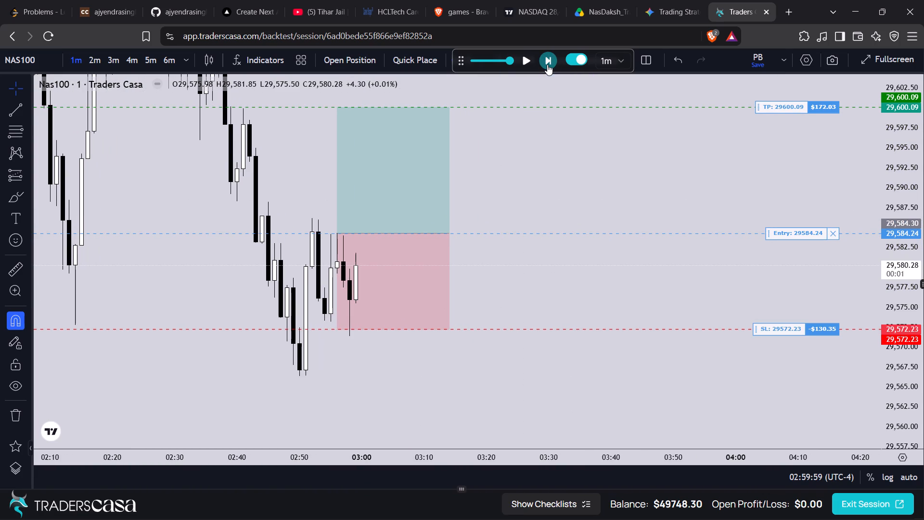
{"action": "left_click", "coordinate": [547, 65]}
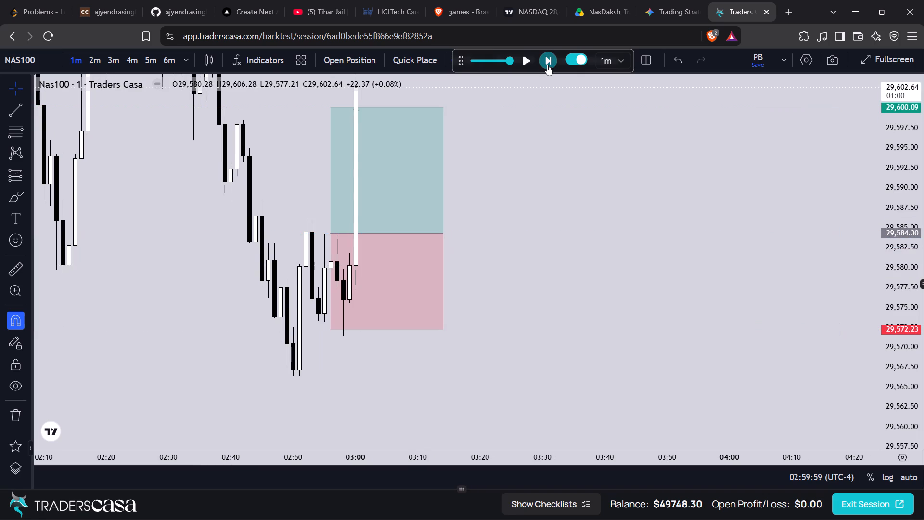
Delete the long position drawing that starts at 02:56 from the chart.
{"action": "left_click", "coordinate": [433, 225]}
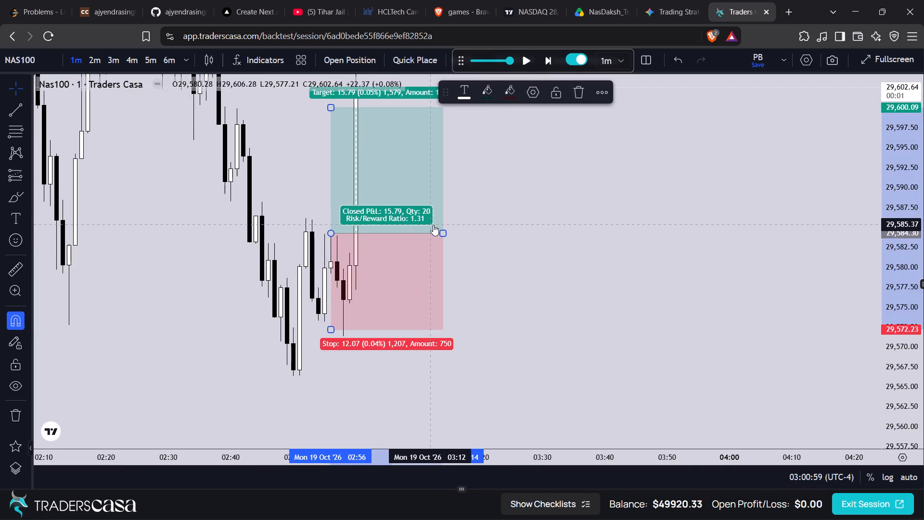
{"action": "key", "text": "Delete"}
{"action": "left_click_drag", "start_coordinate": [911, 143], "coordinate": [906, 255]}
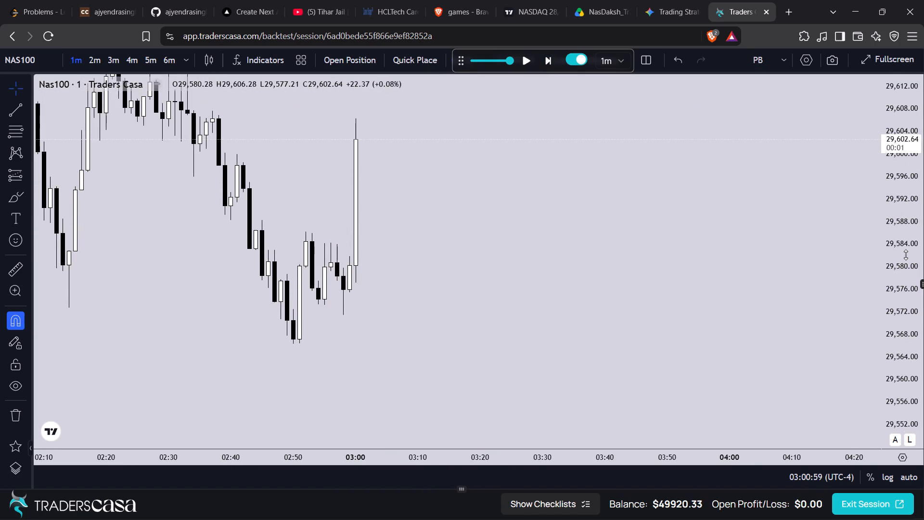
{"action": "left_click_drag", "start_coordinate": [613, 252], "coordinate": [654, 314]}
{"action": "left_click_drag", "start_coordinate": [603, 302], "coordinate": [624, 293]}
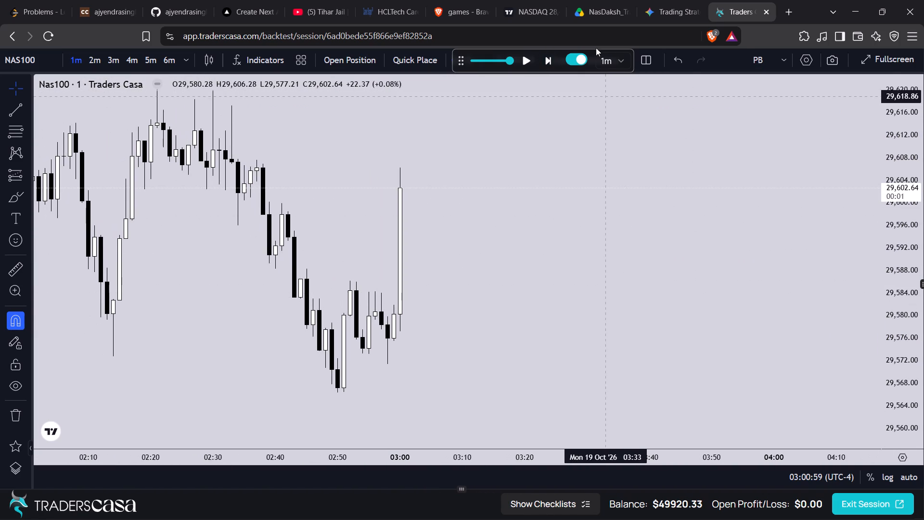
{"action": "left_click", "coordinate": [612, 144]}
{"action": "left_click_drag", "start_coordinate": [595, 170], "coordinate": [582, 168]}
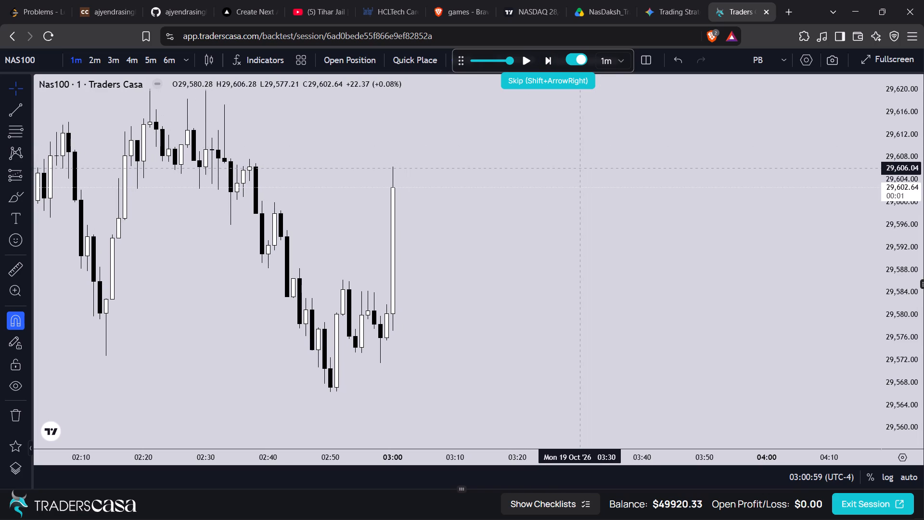